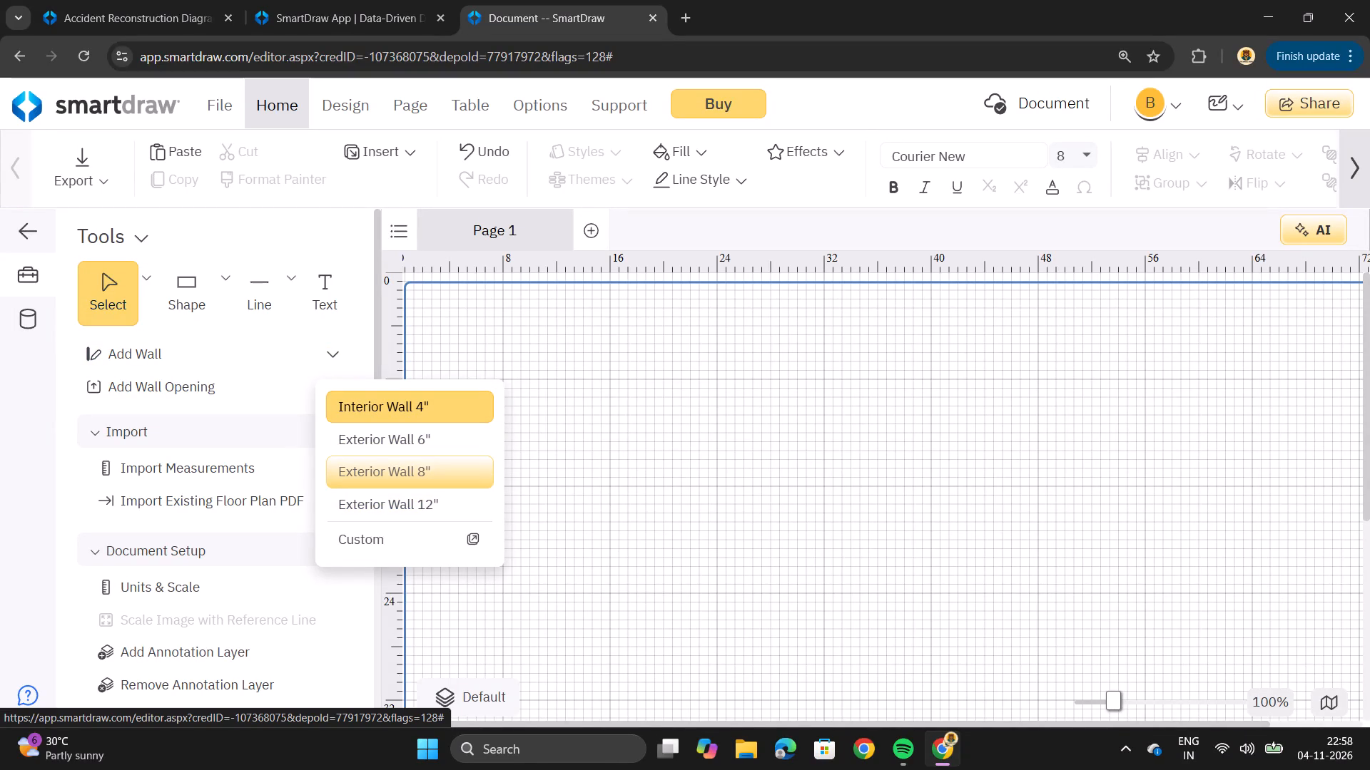
Activate the Add Wall tool with the Exterior Wall 8" type.
drag(435, 466, 445, 466)
click(561, 337)
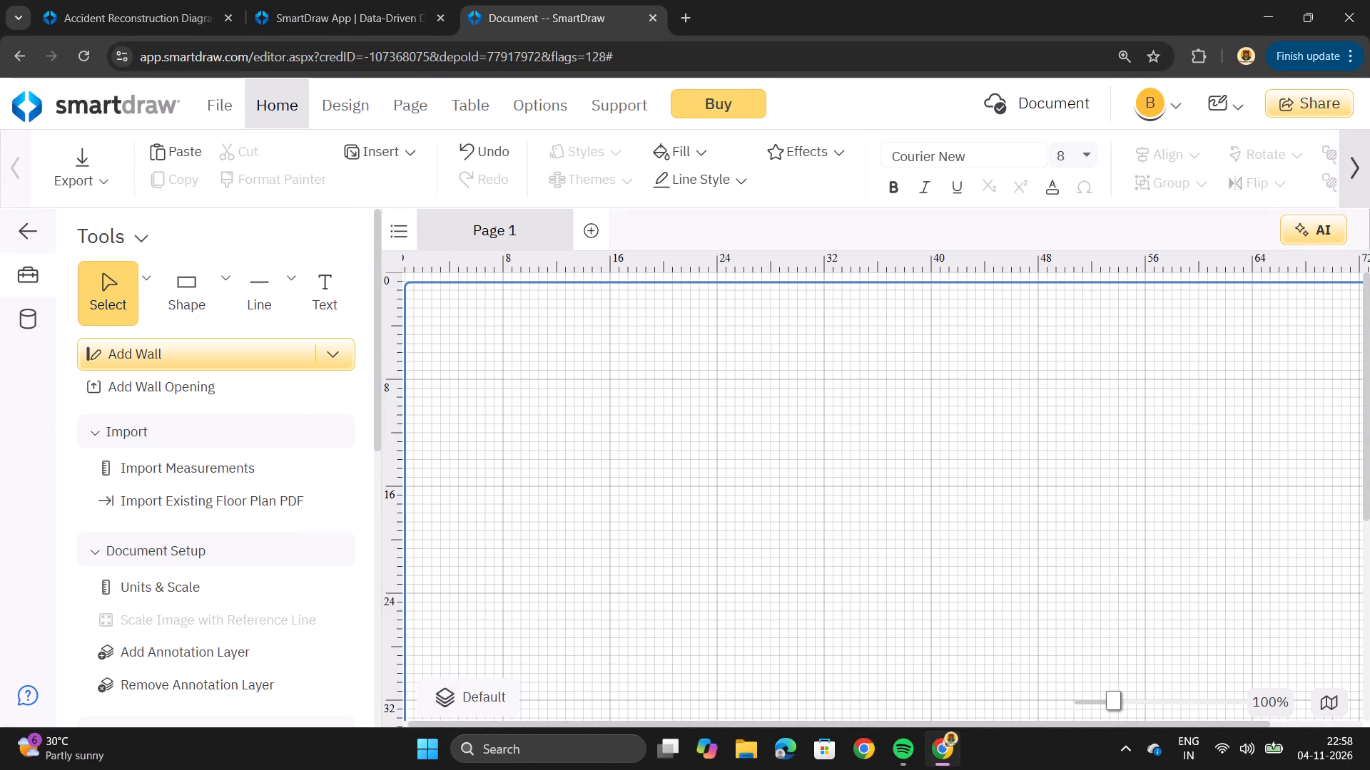
click(283, 356)
click(331, 351)
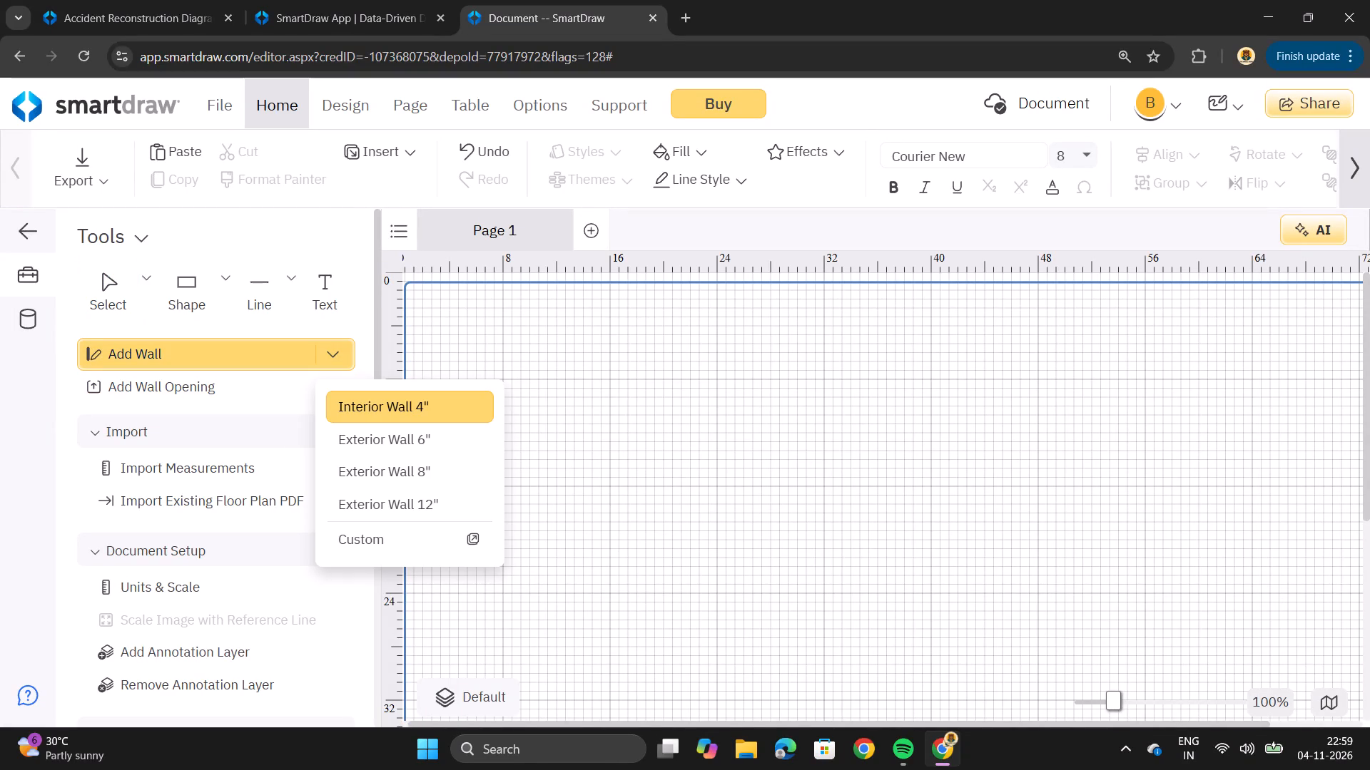
click(405, 469)
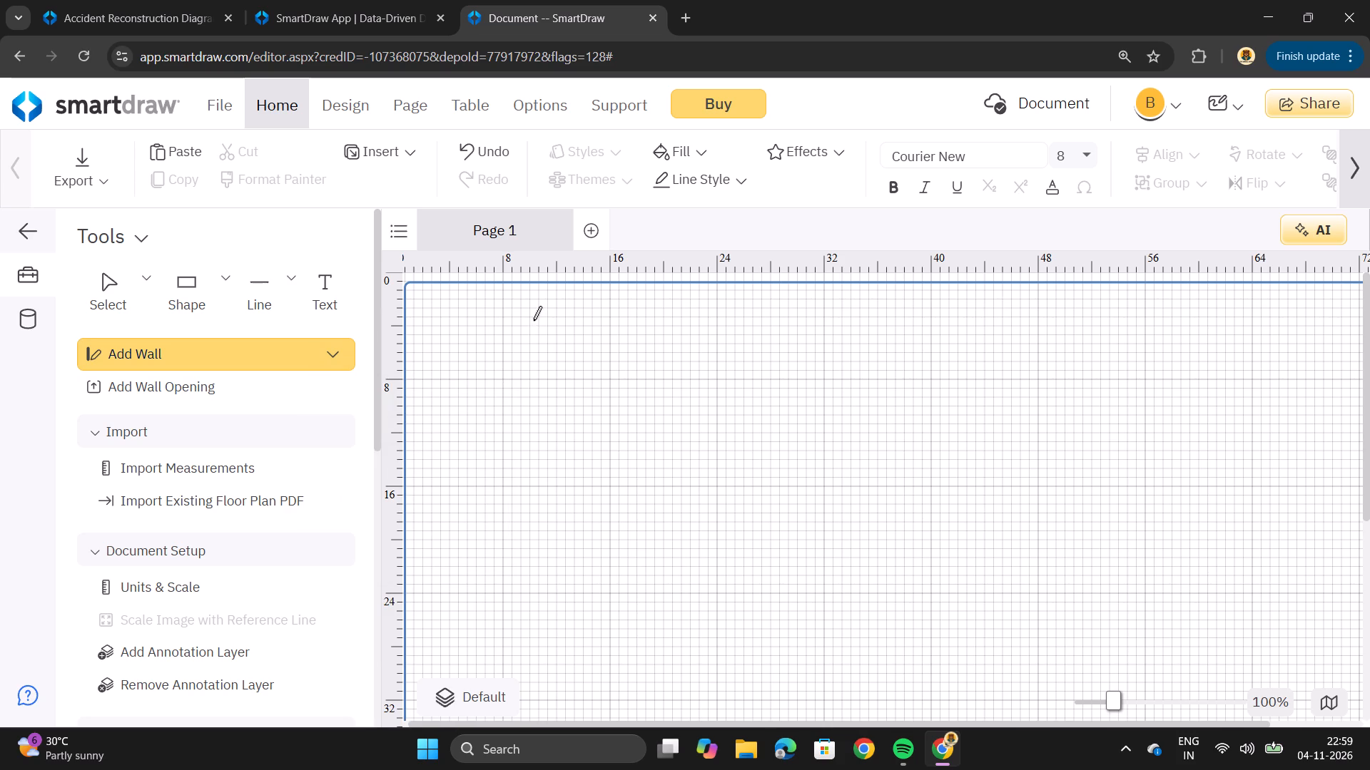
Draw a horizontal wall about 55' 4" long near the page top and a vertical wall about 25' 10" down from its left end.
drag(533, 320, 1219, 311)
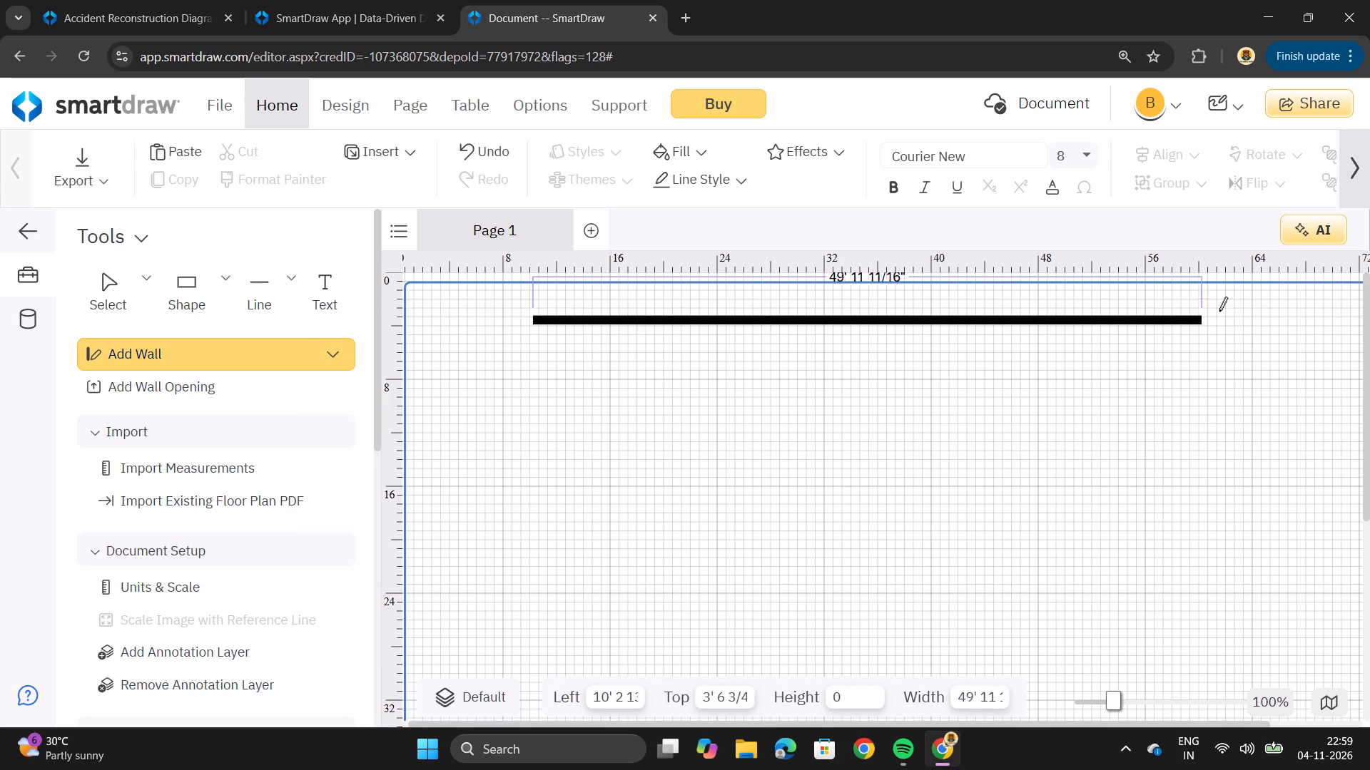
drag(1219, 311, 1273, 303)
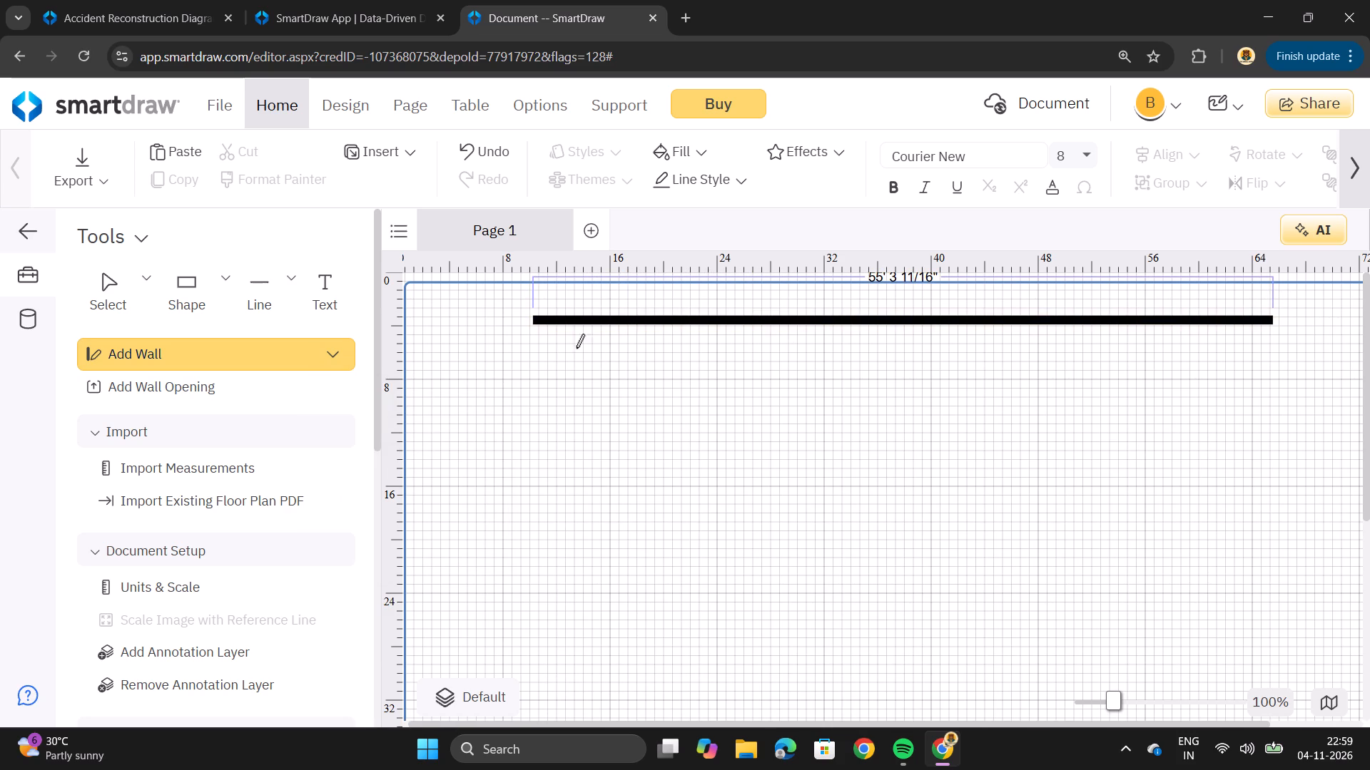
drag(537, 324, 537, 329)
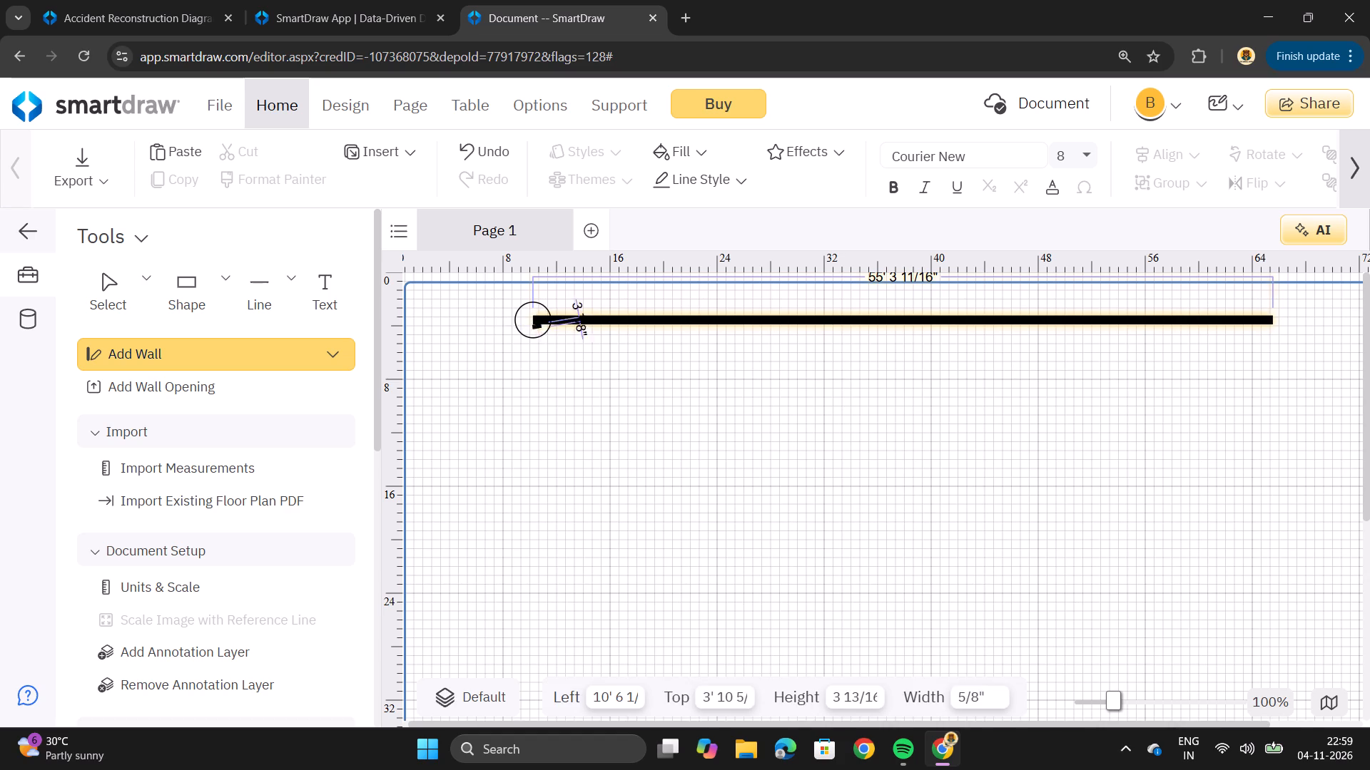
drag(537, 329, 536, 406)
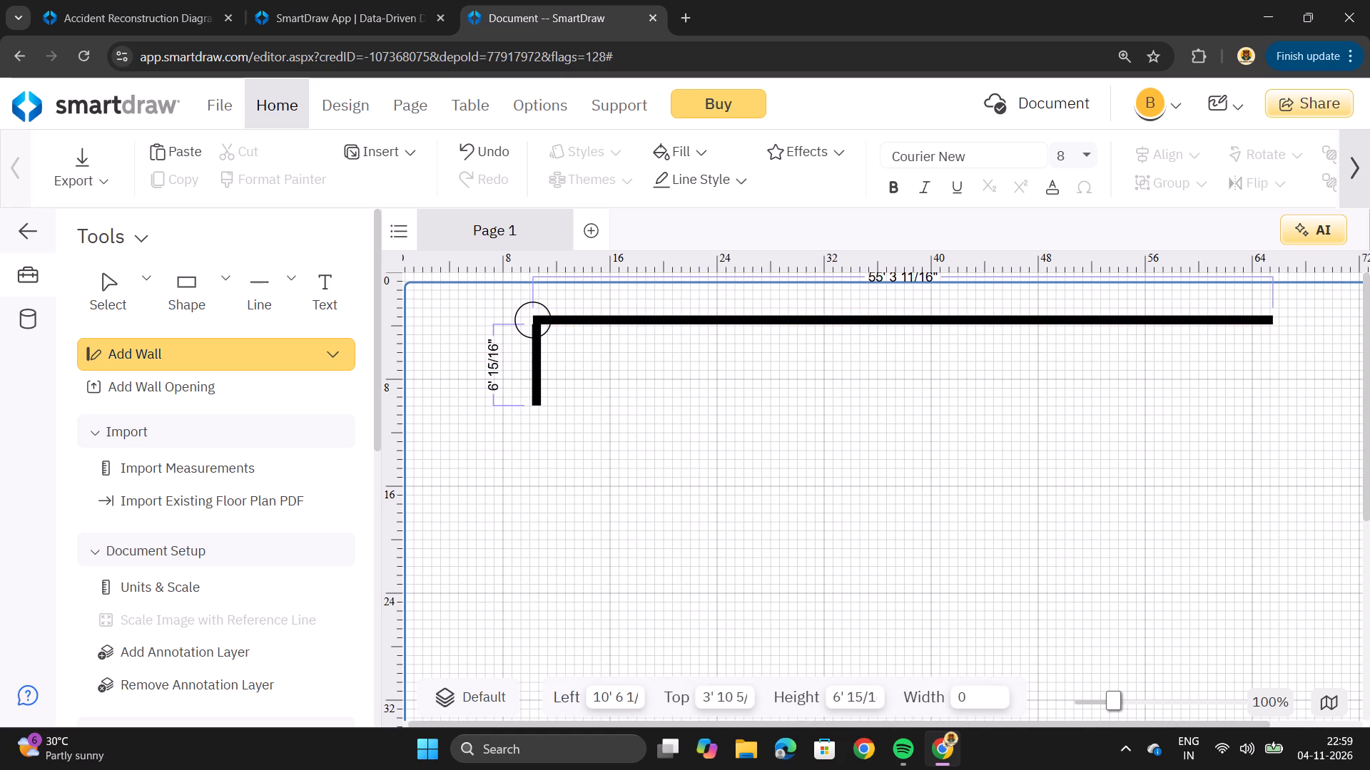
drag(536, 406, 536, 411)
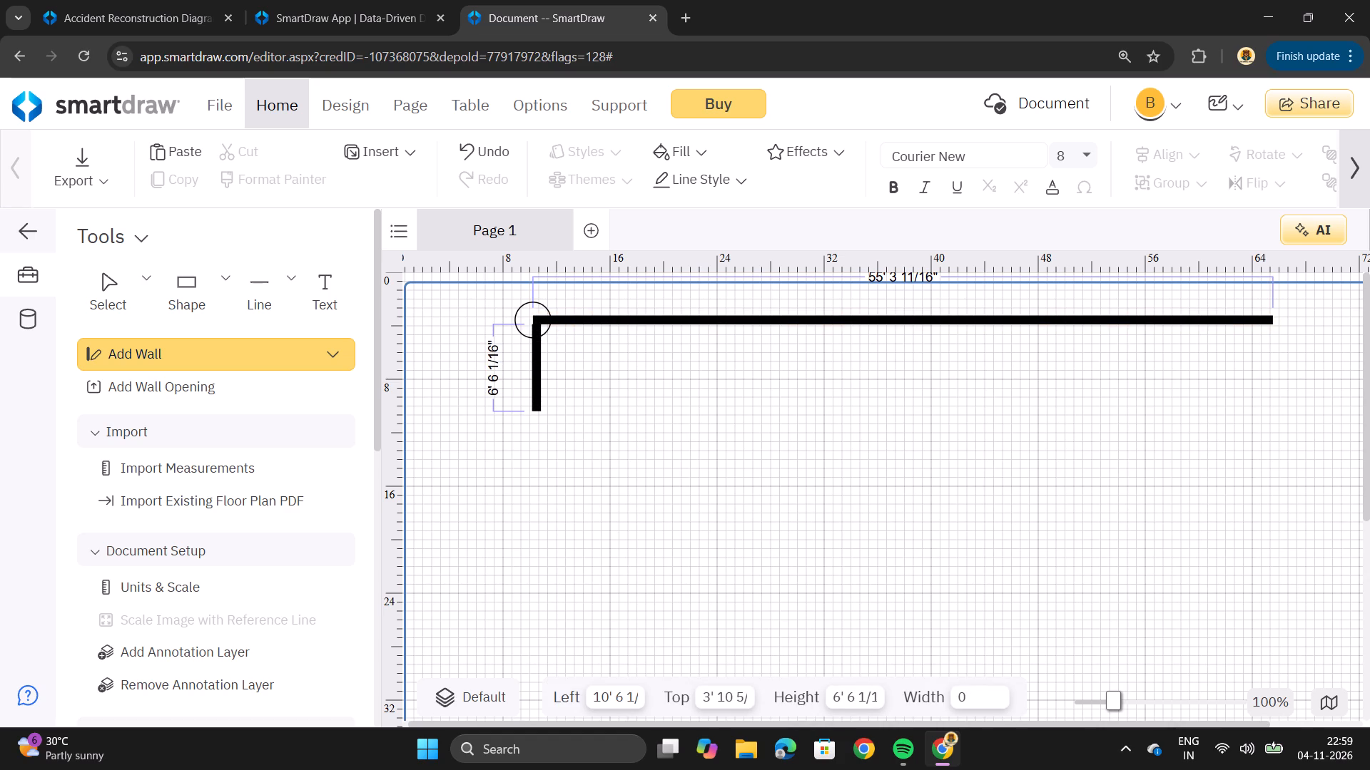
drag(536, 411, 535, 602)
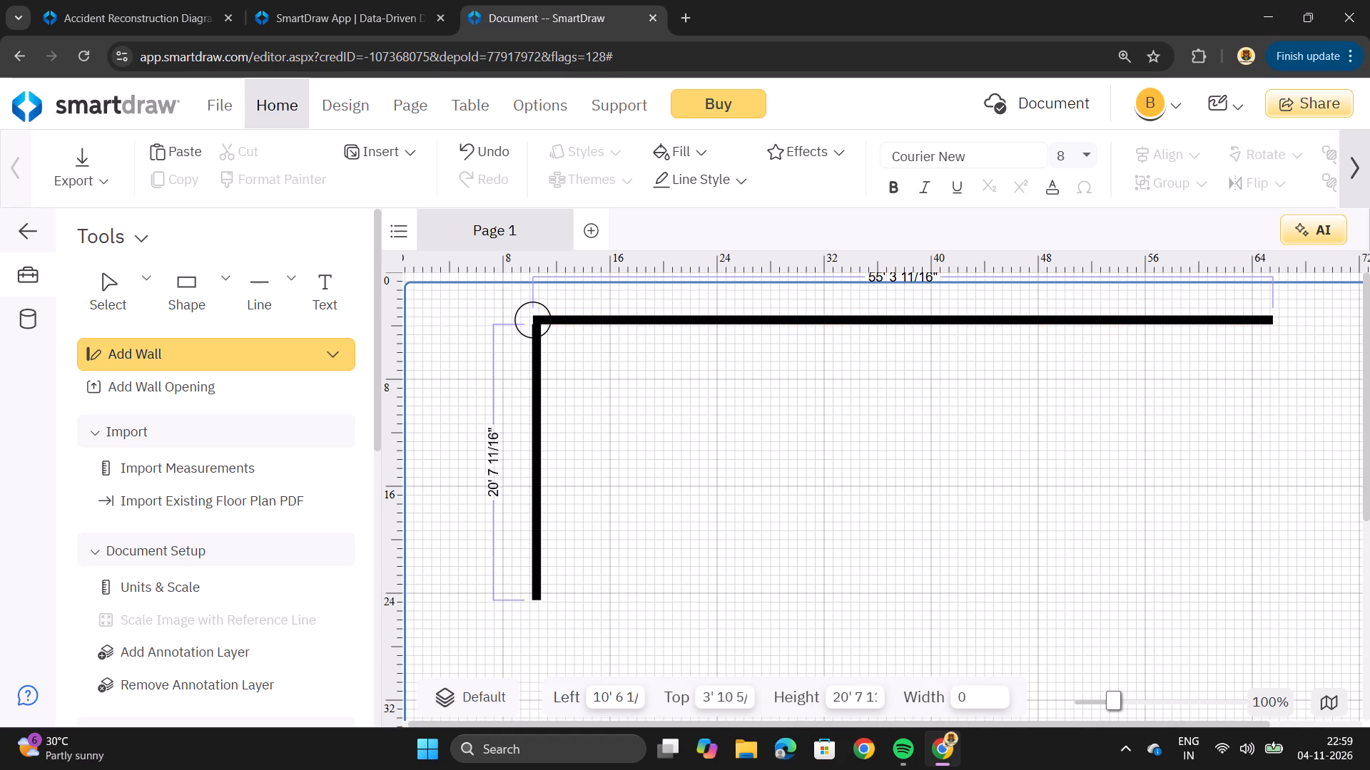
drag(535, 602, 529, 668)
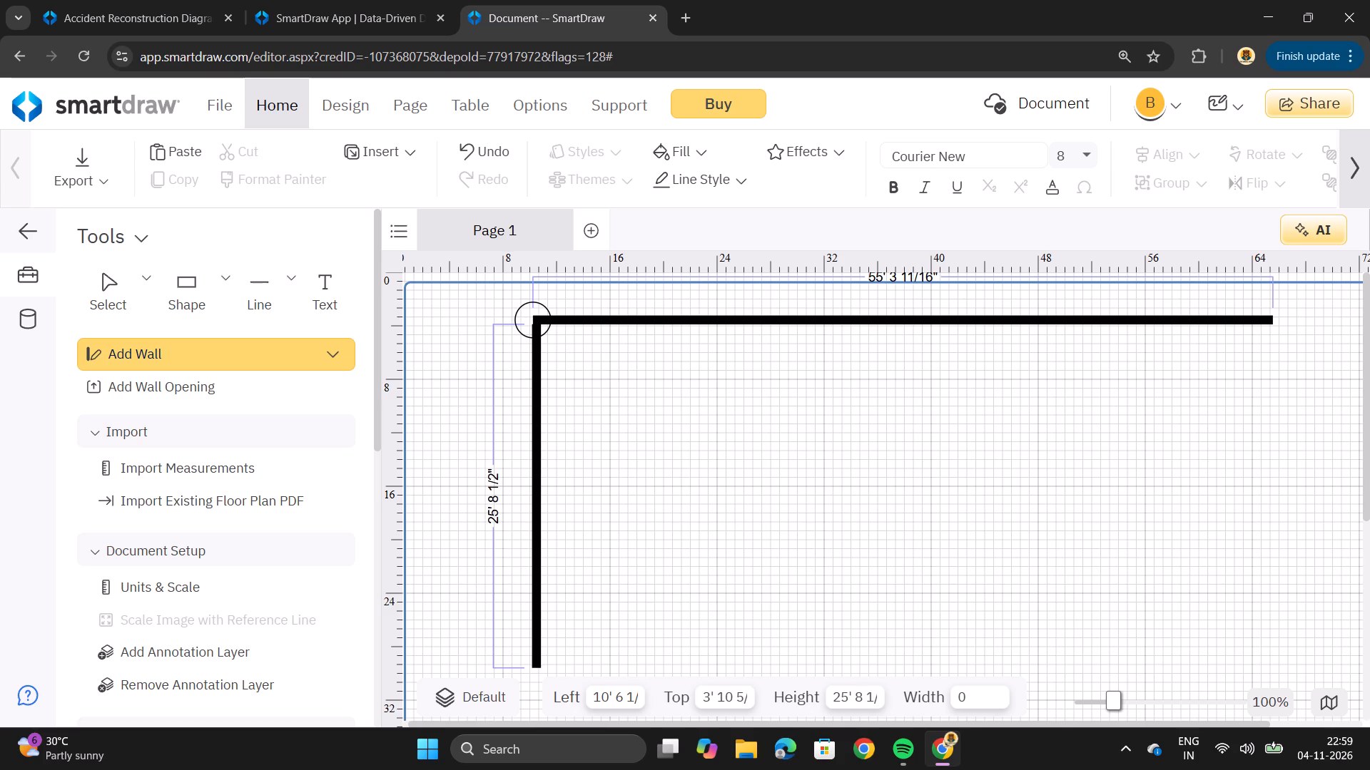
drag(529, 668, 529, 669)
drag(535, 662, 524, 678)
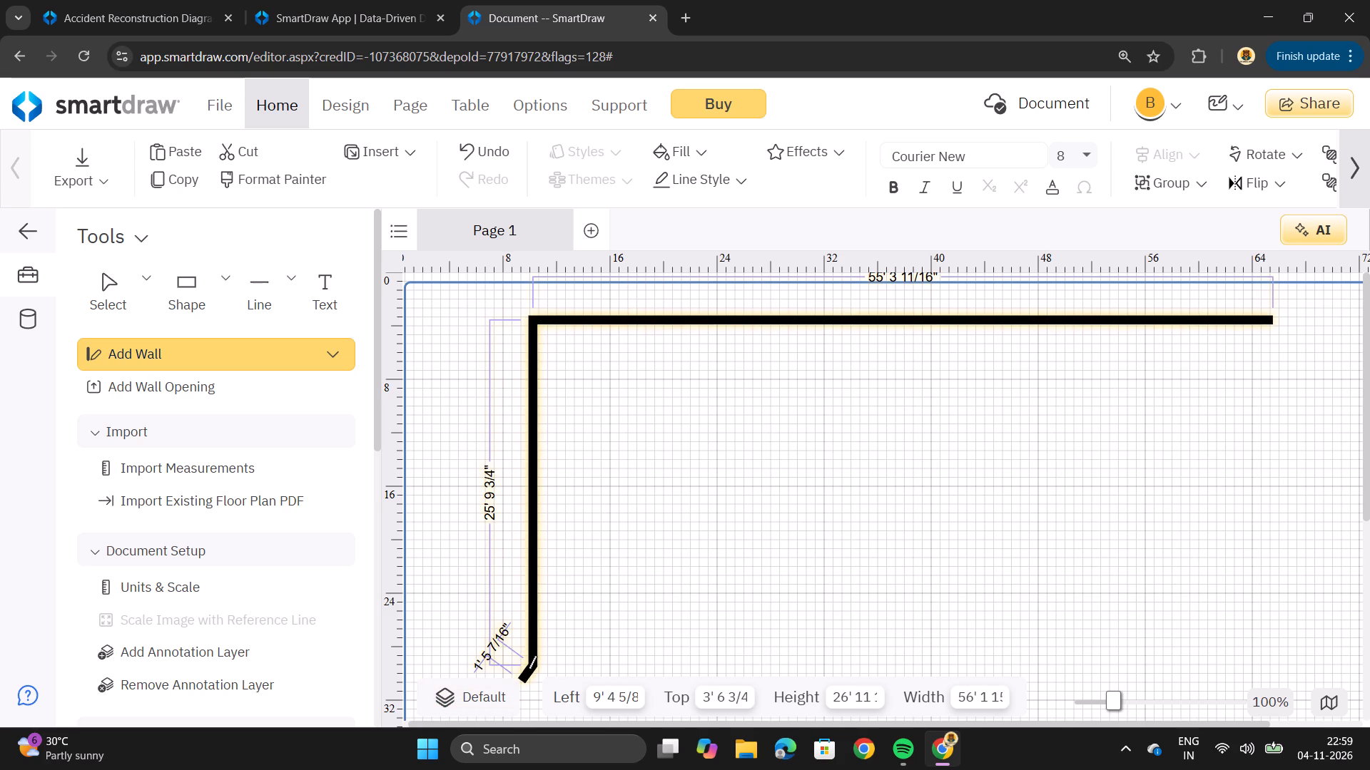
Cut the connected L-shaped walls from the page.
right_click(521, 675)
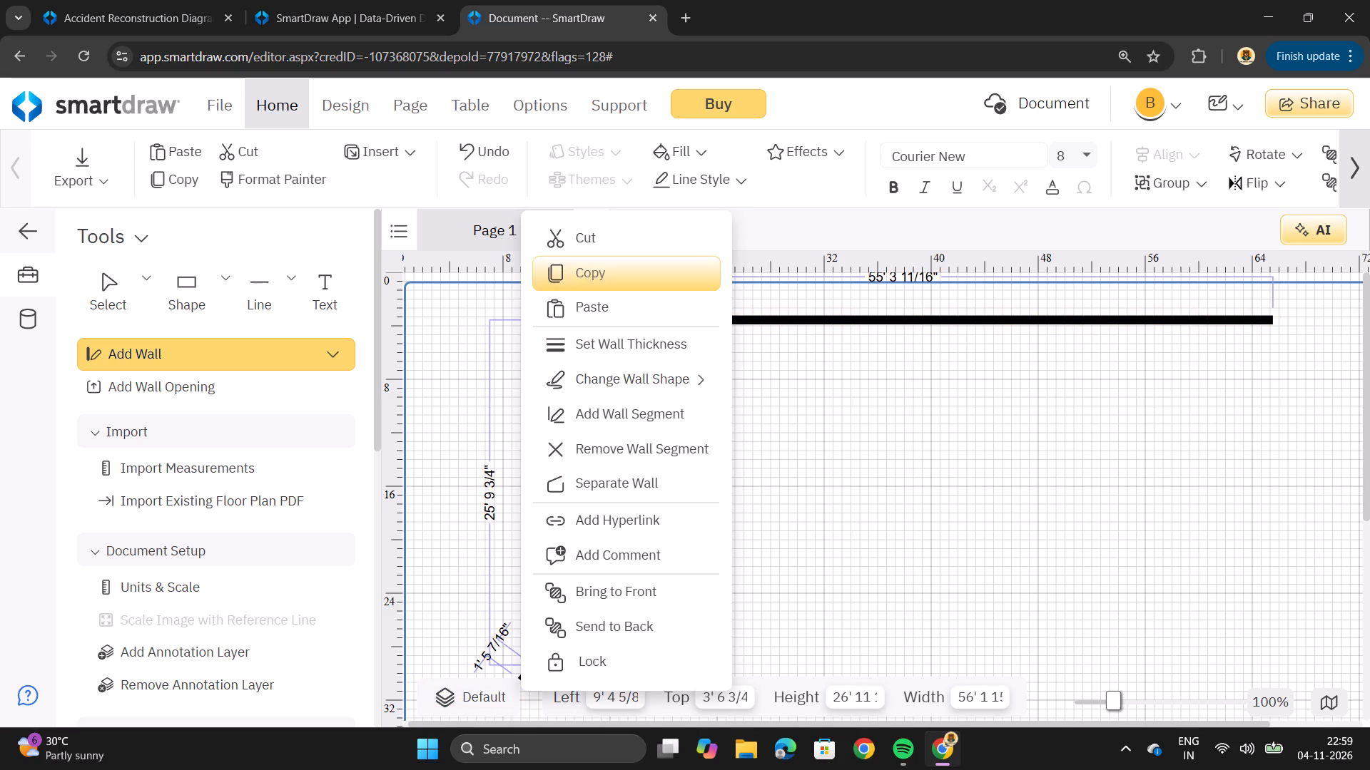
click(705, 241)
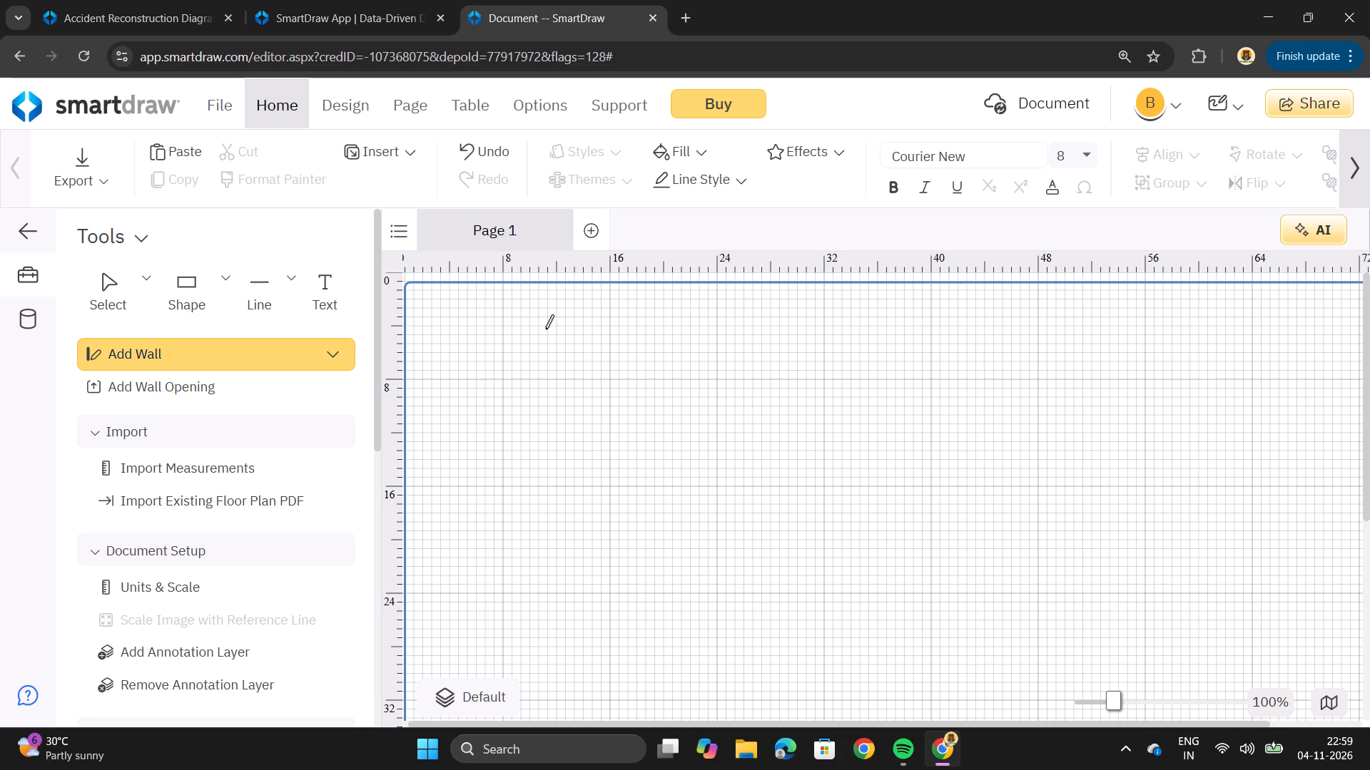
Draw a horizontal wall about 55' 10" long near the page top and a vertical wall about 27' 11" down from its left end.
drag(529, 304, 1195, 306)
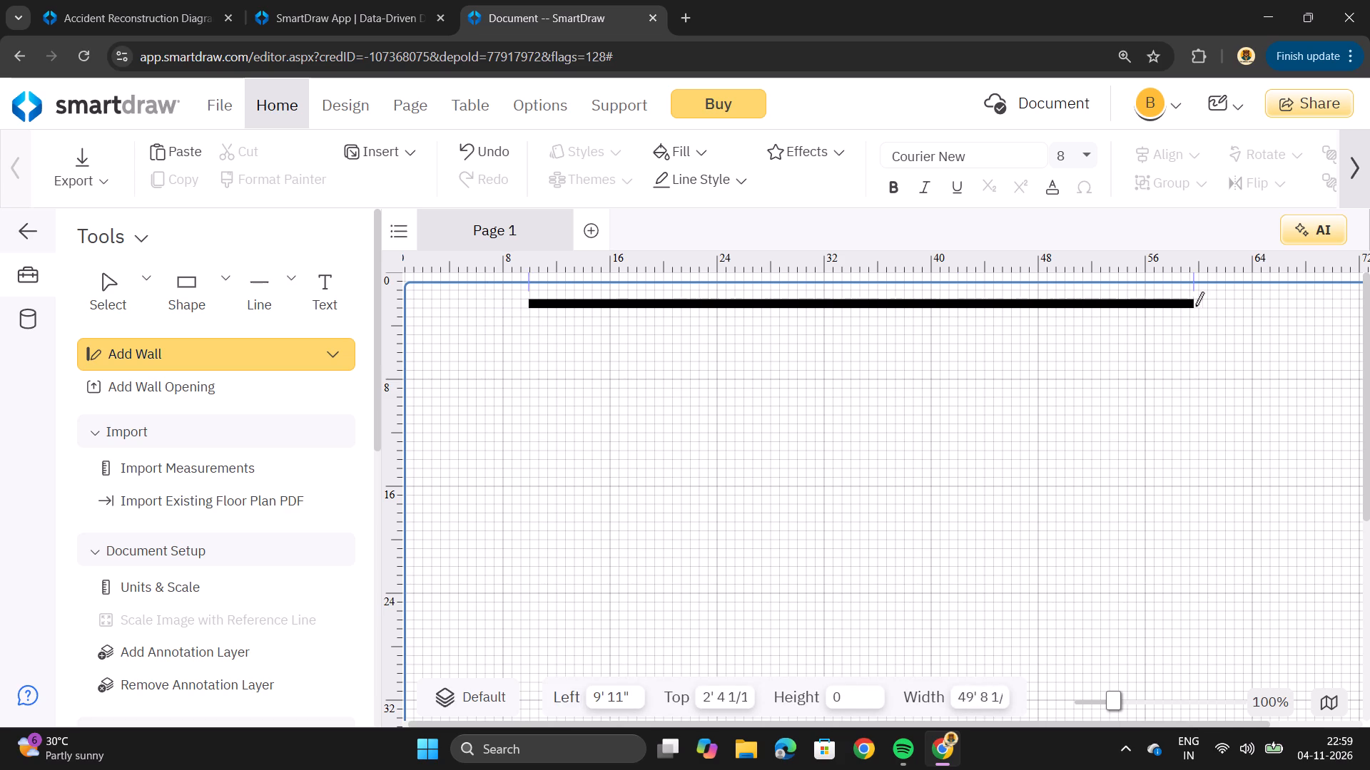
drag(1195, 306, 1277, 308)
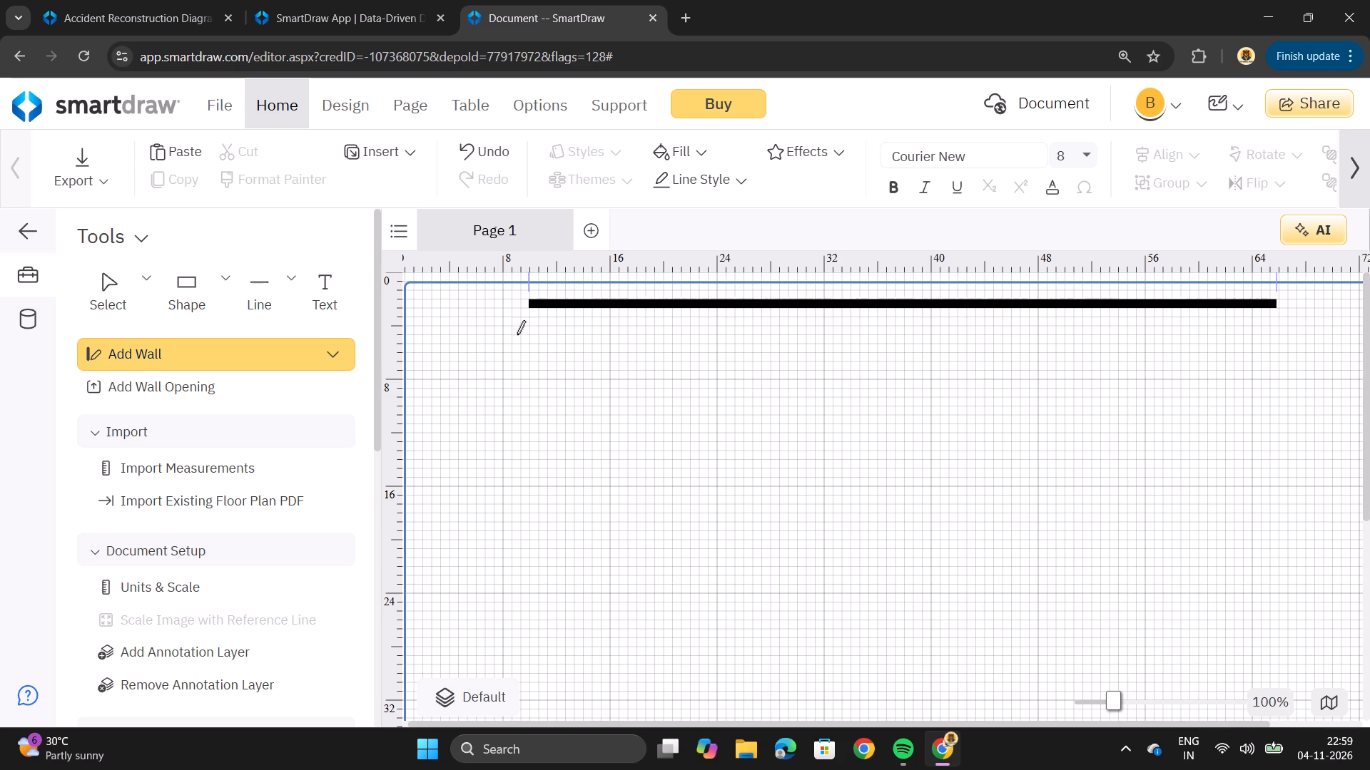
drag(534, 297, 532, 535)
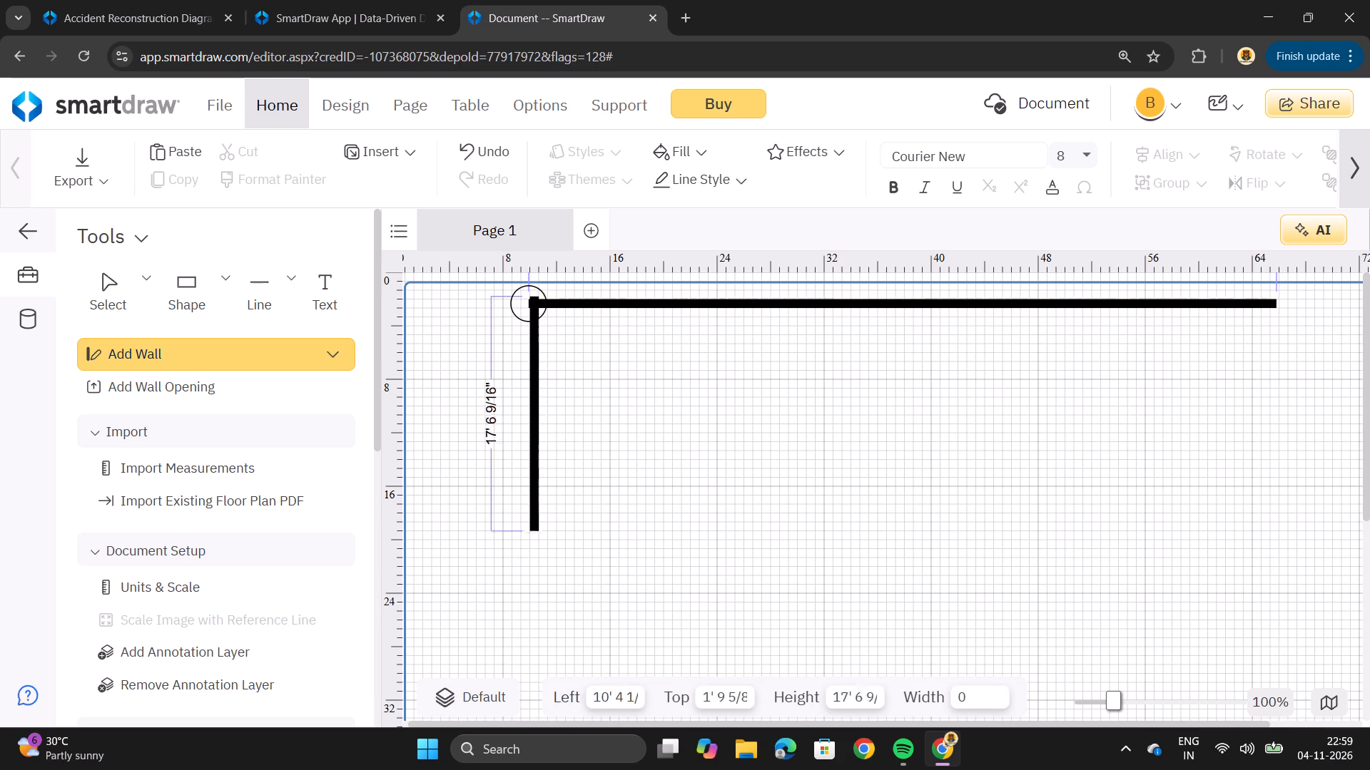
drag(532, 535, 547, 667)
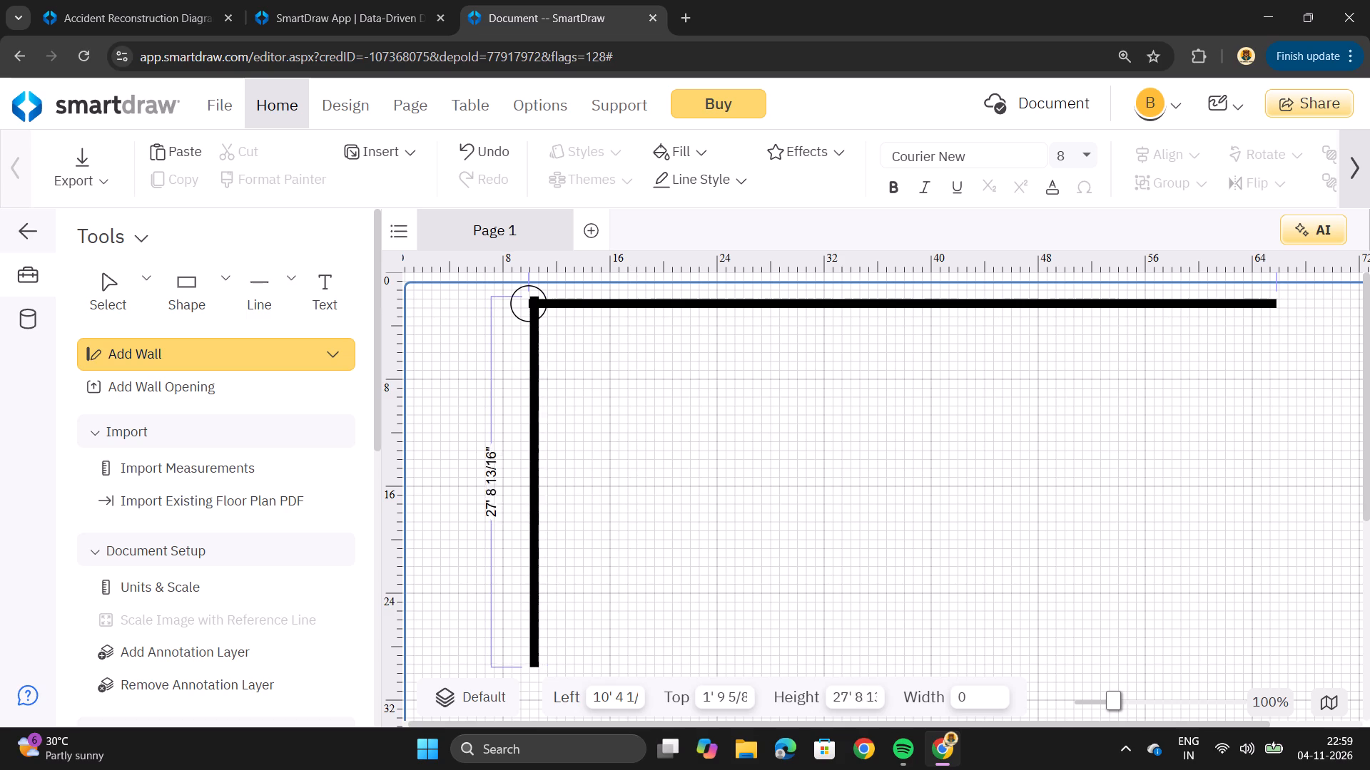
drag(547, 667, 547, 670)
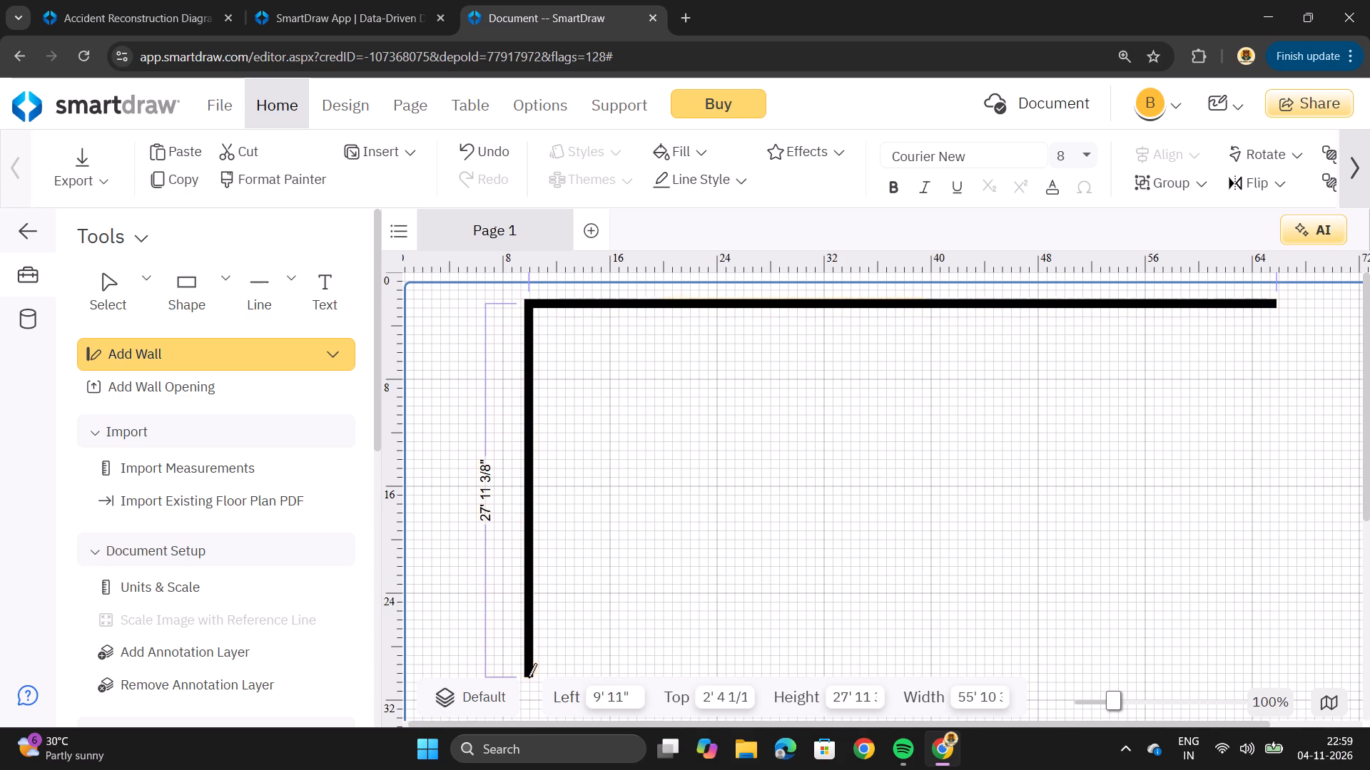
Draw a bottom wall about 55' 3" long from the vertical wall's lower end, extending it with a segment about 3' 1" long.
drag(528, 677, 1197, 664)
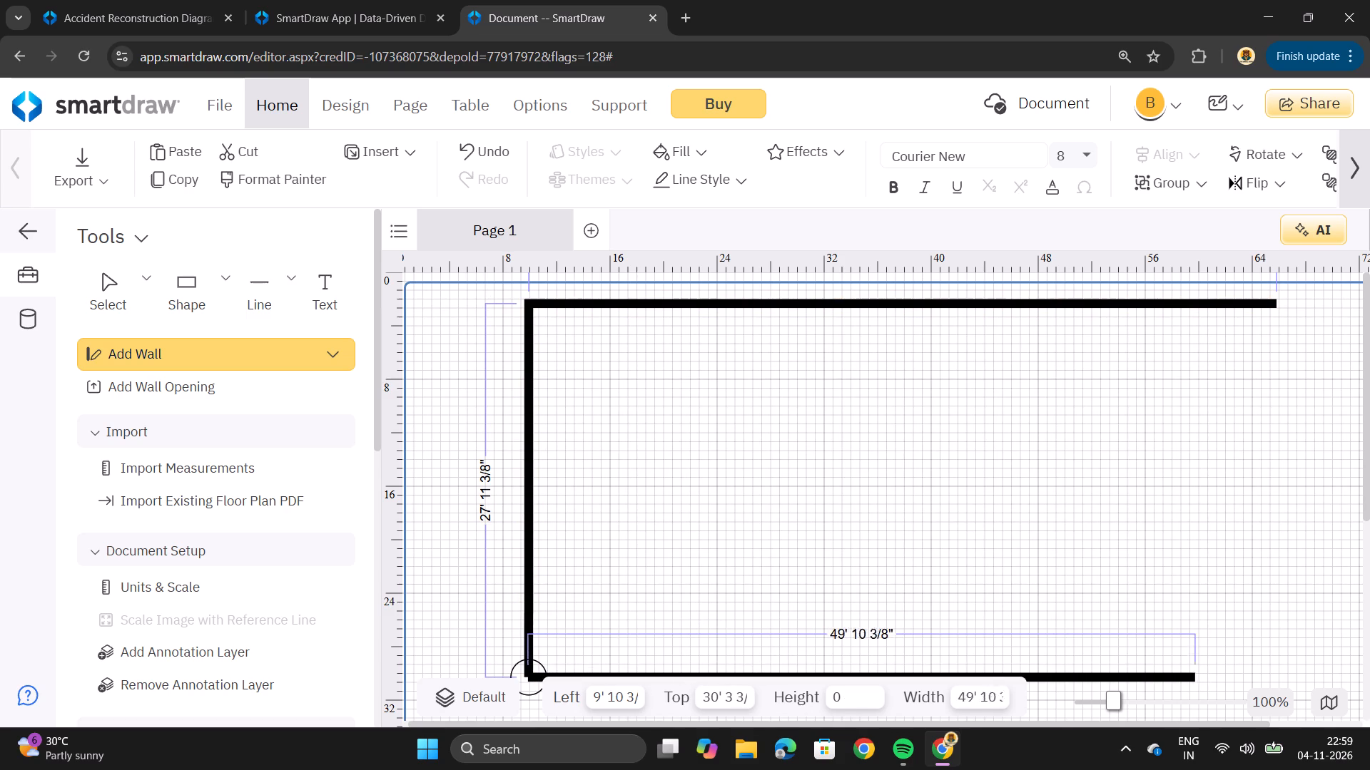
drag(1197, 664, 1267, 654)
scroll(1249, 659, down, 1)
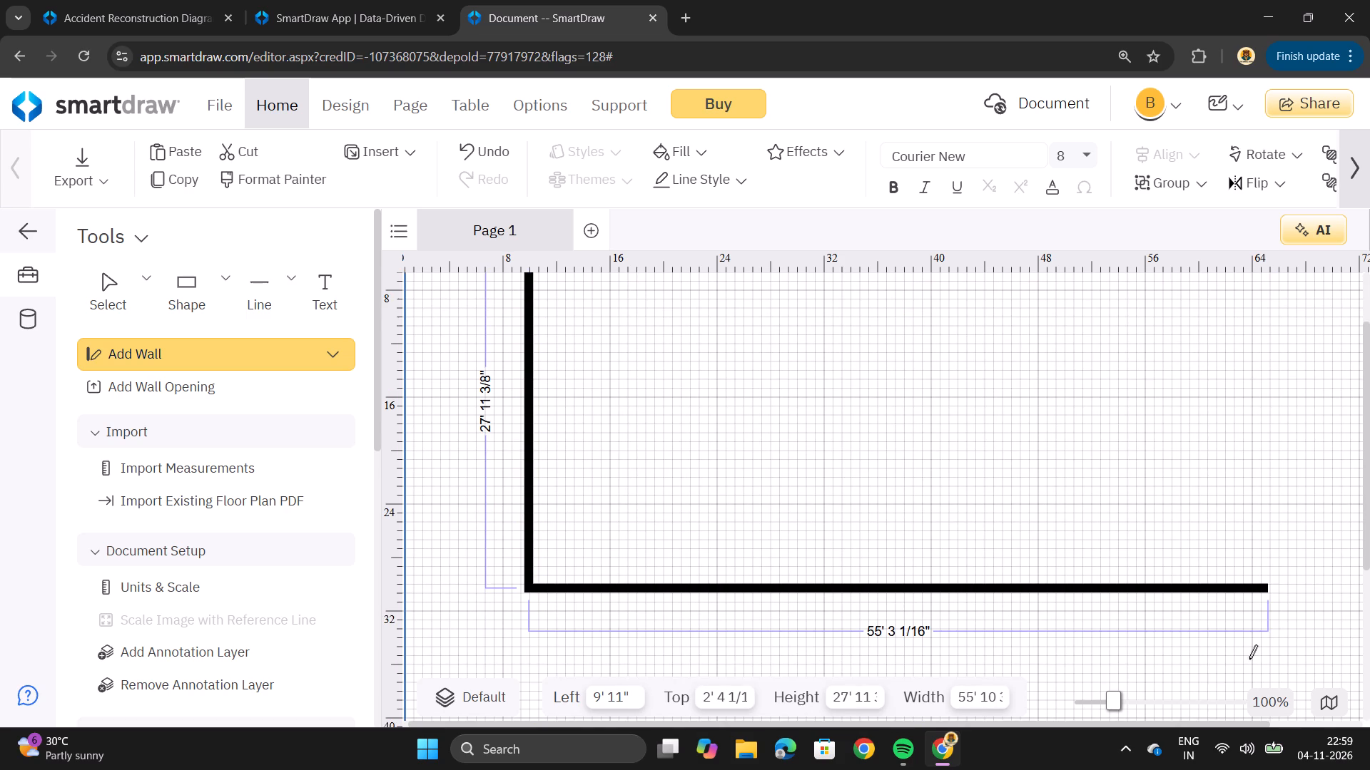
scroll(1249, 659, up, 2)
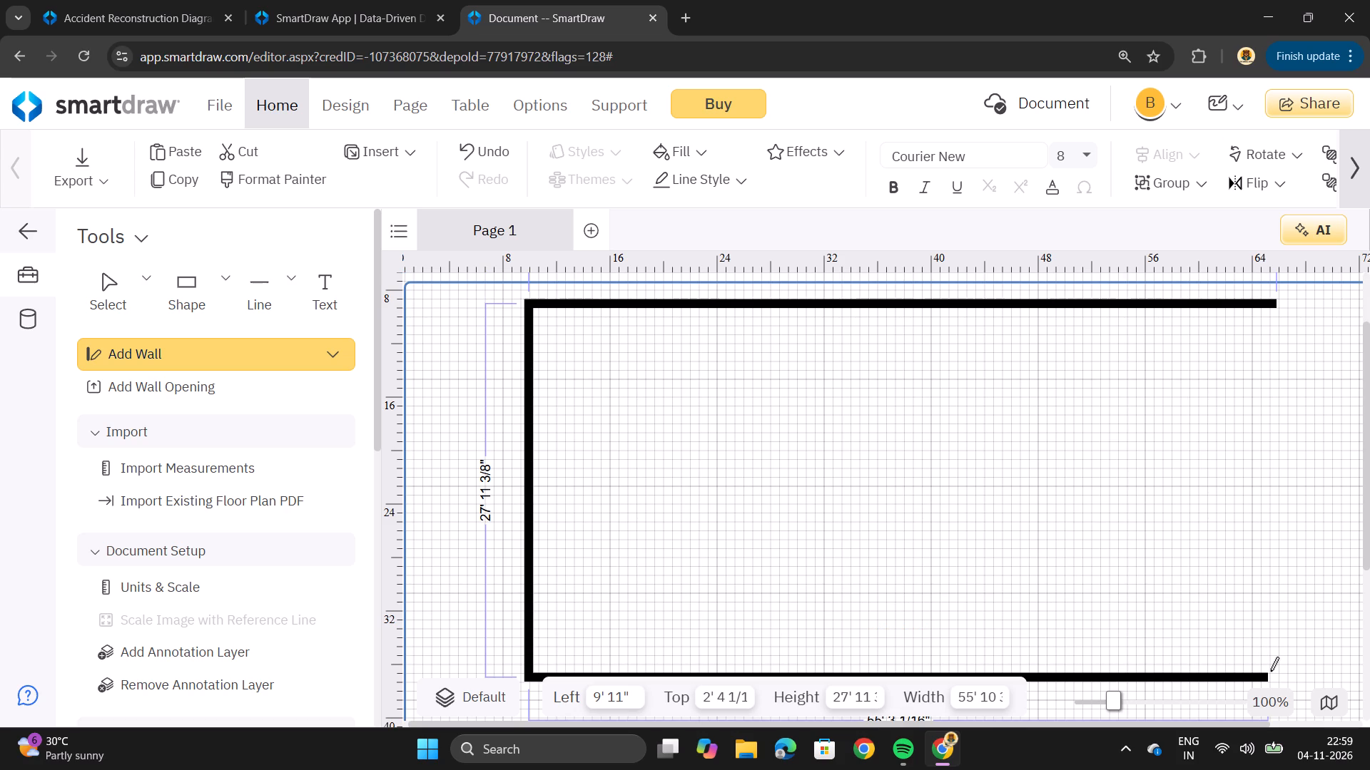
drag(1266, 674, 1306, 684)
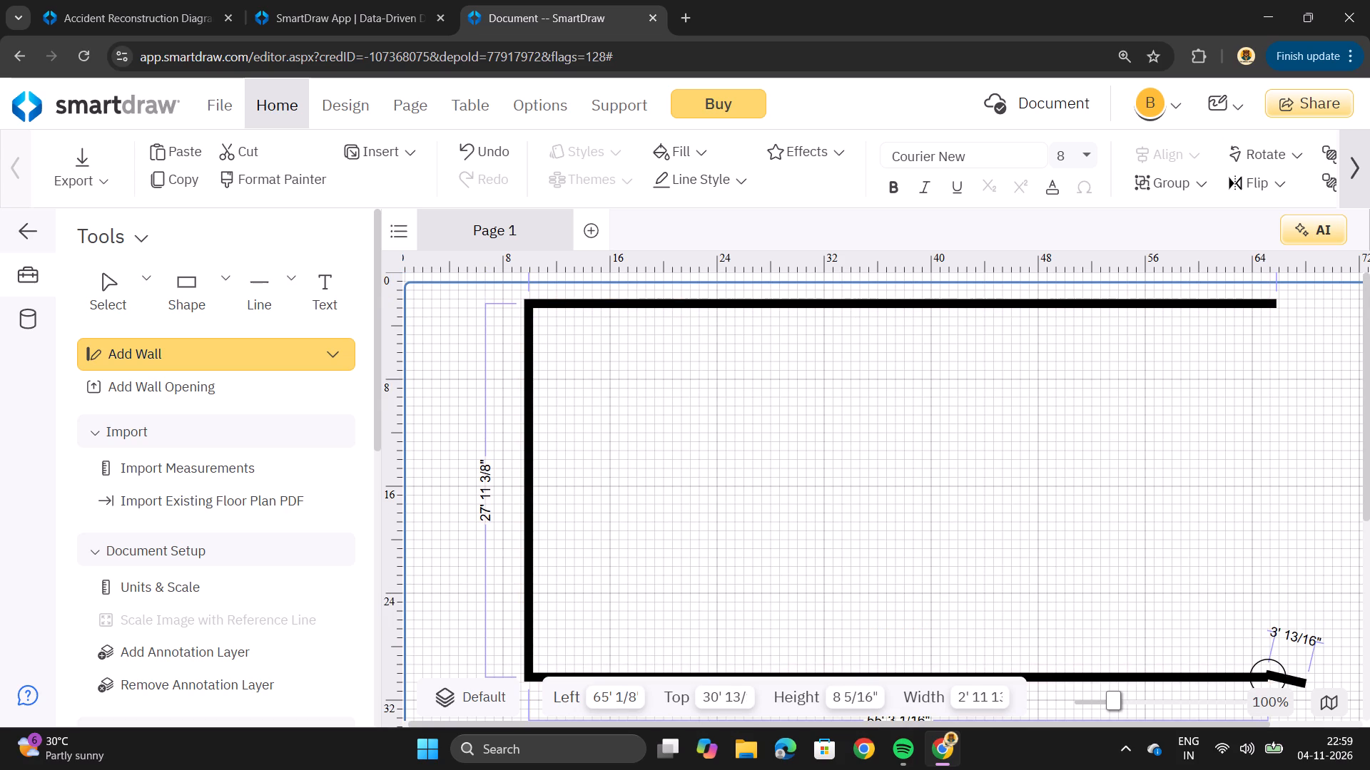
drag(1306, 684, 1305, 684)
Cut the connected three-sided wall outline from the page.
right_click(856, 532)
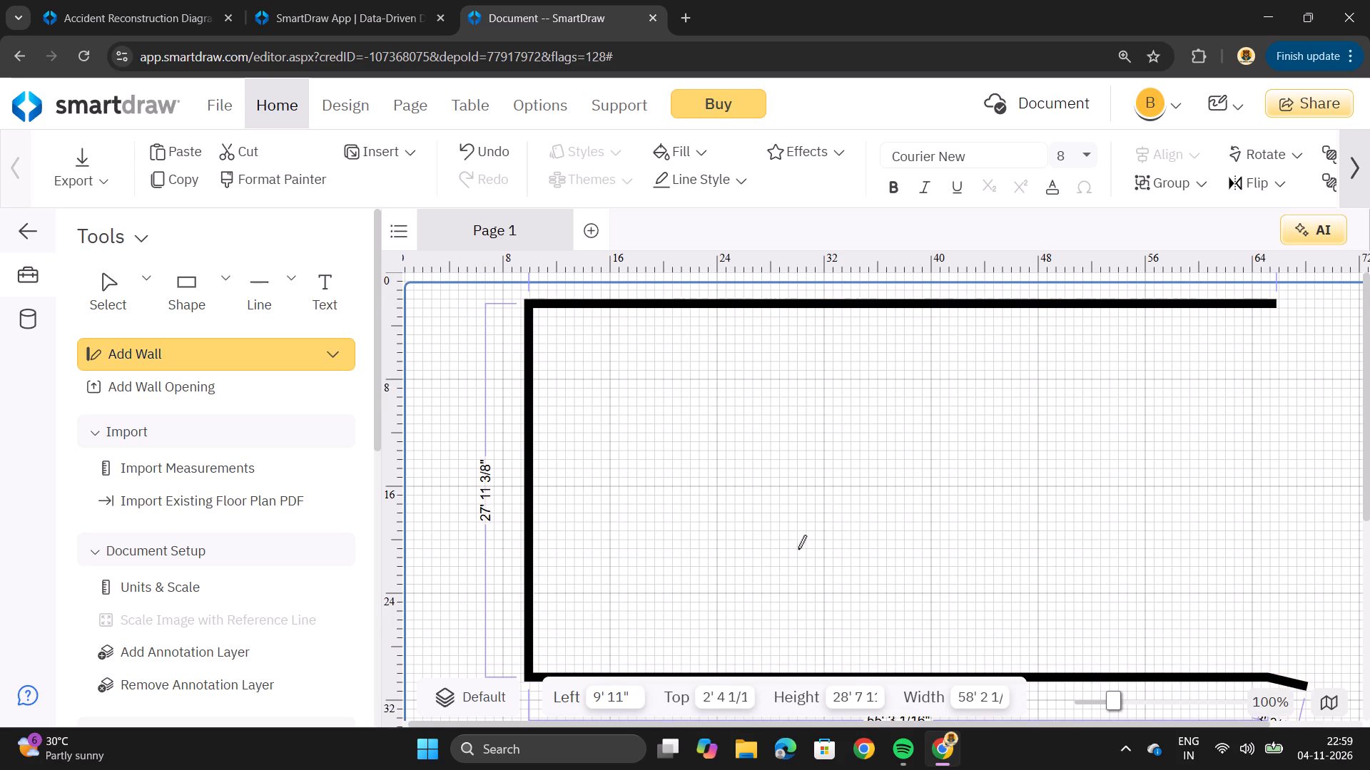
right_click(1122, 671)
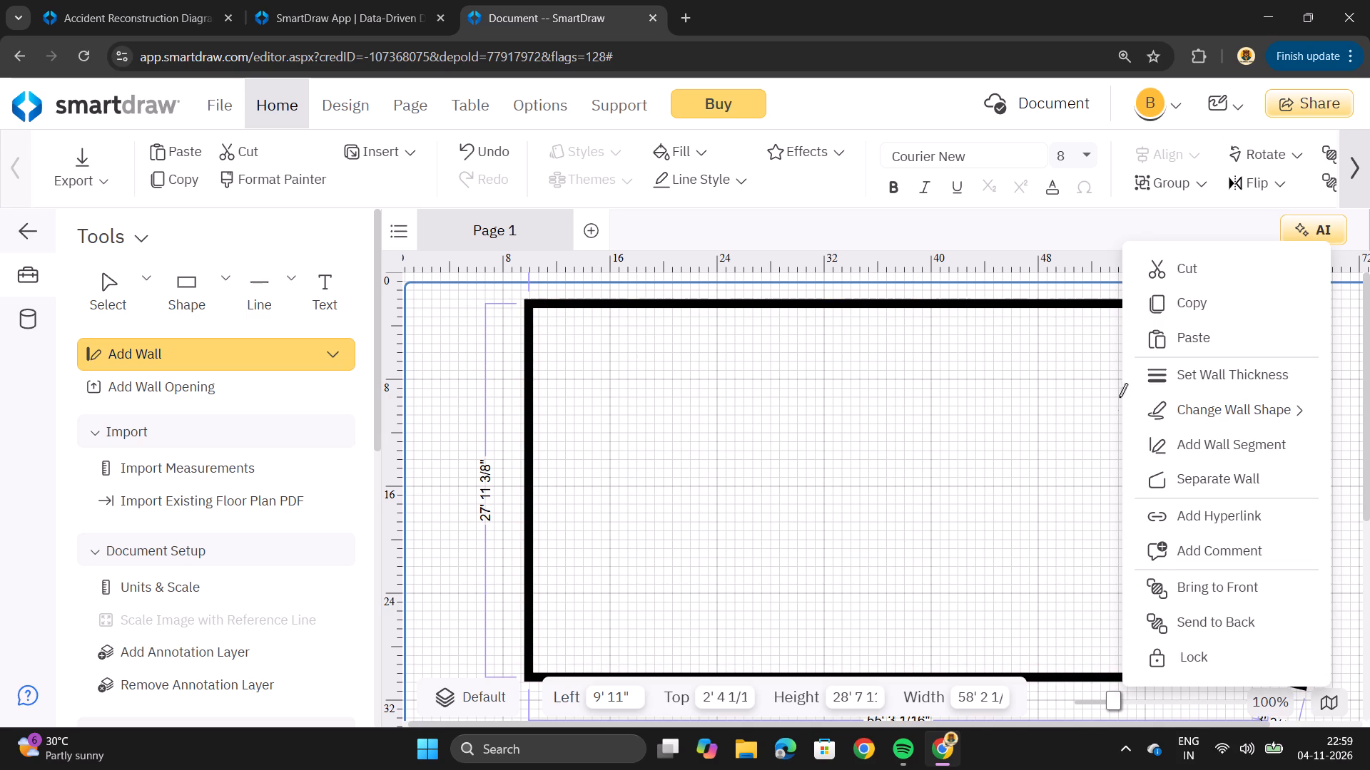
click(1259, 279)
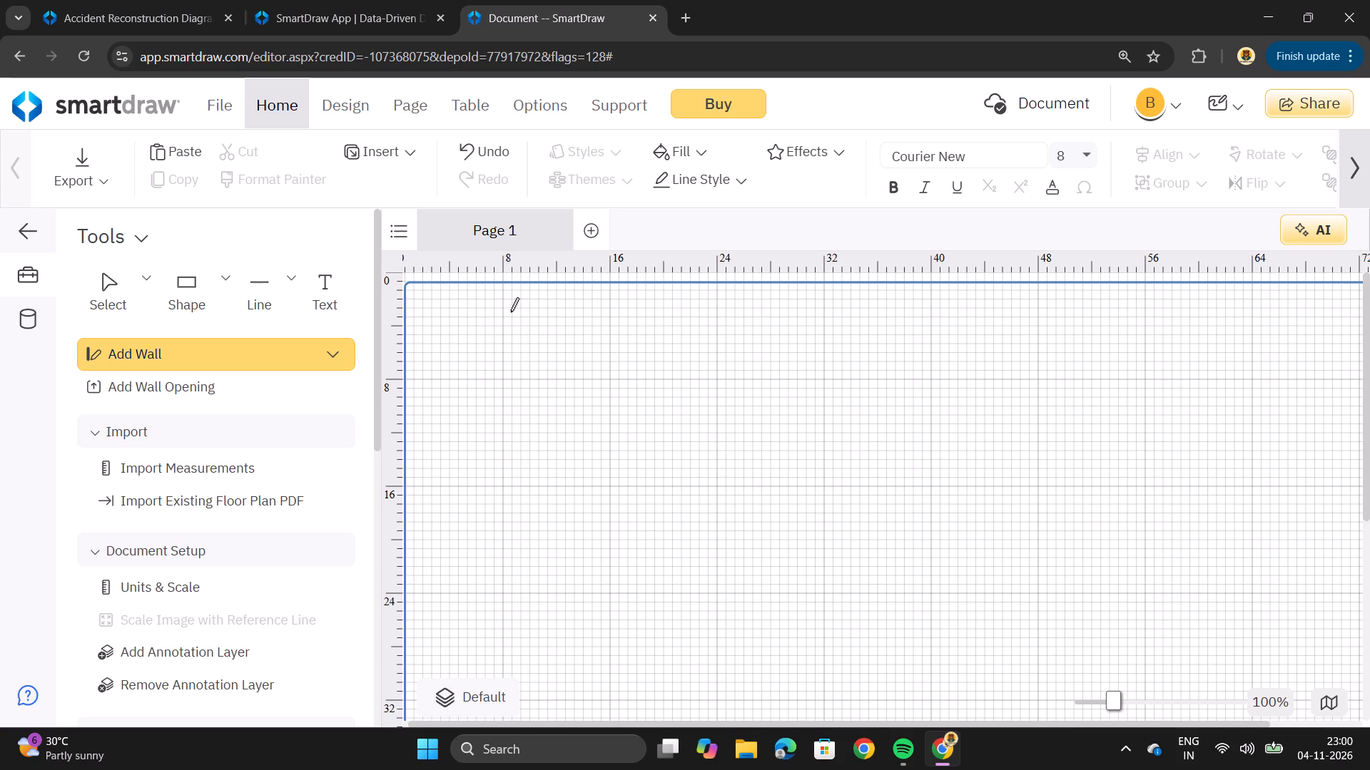
Draw a horizontal exterior wall about 56' 5" long near the page top, starting about 7' 10" from the left edge.
drag(501, 315, 970, 317)
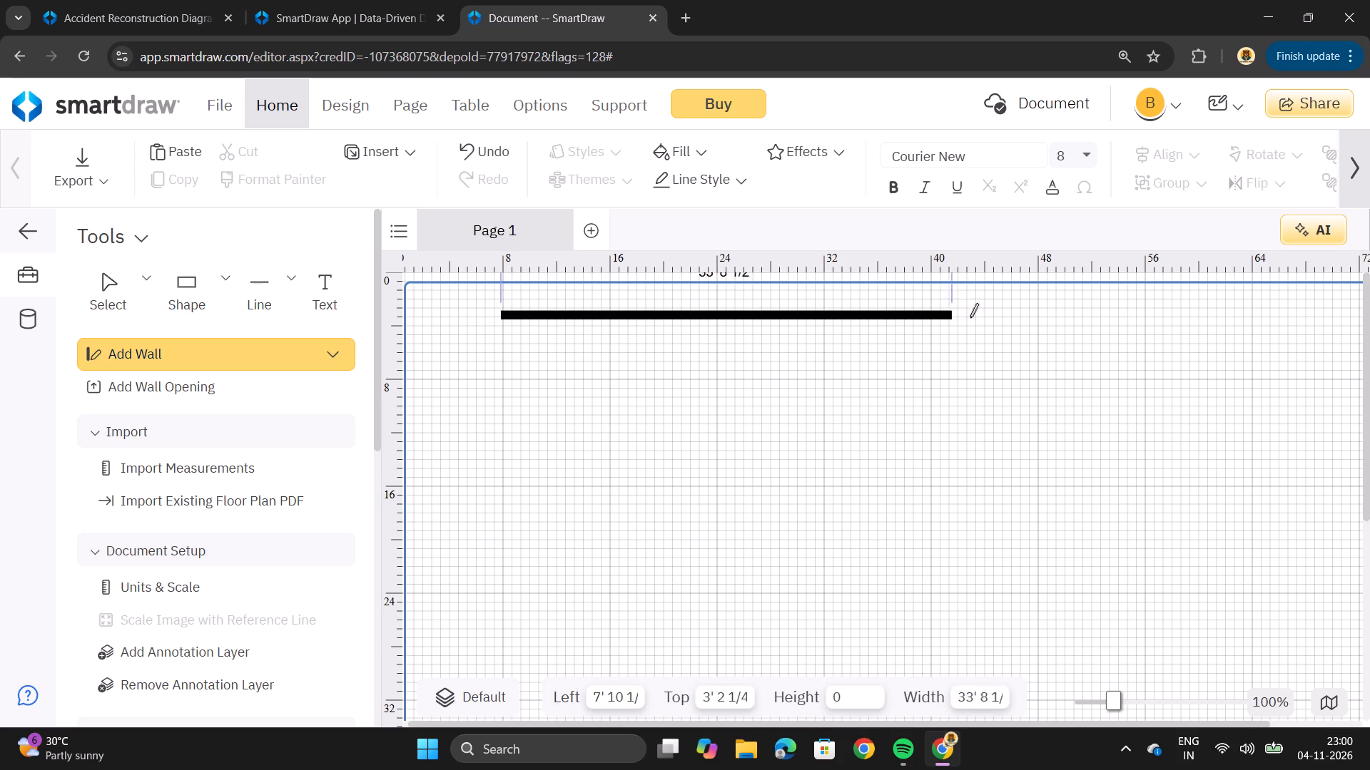
drag(970, 317, 1257, 306)
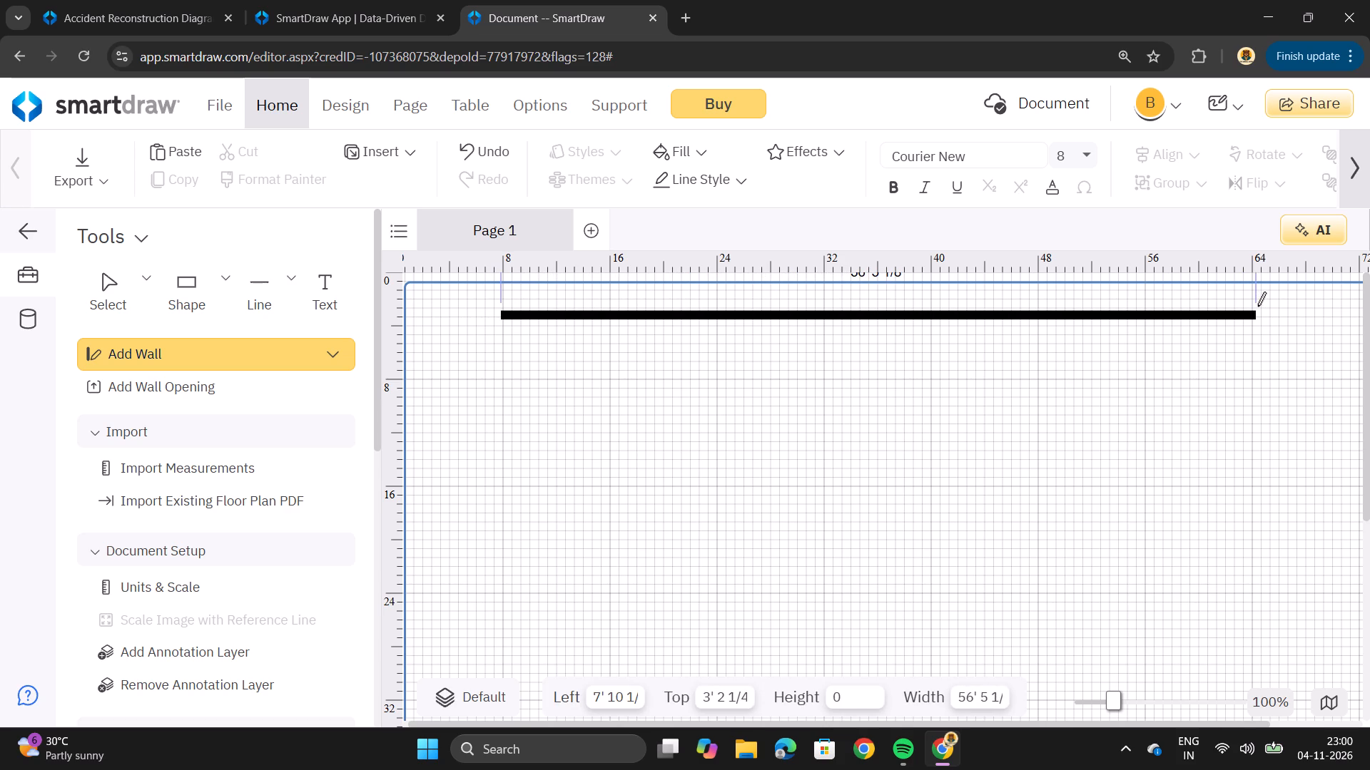
drag(1257, 306, 1256, 294)
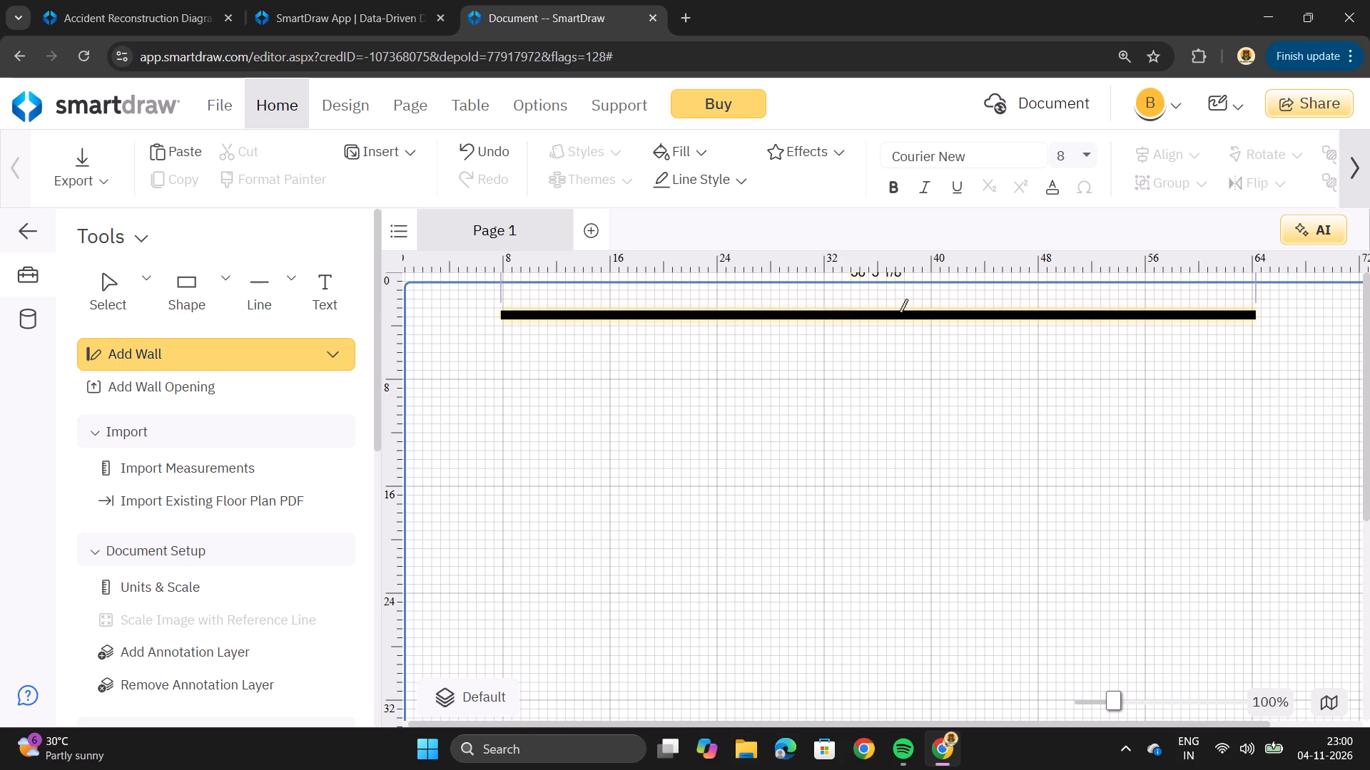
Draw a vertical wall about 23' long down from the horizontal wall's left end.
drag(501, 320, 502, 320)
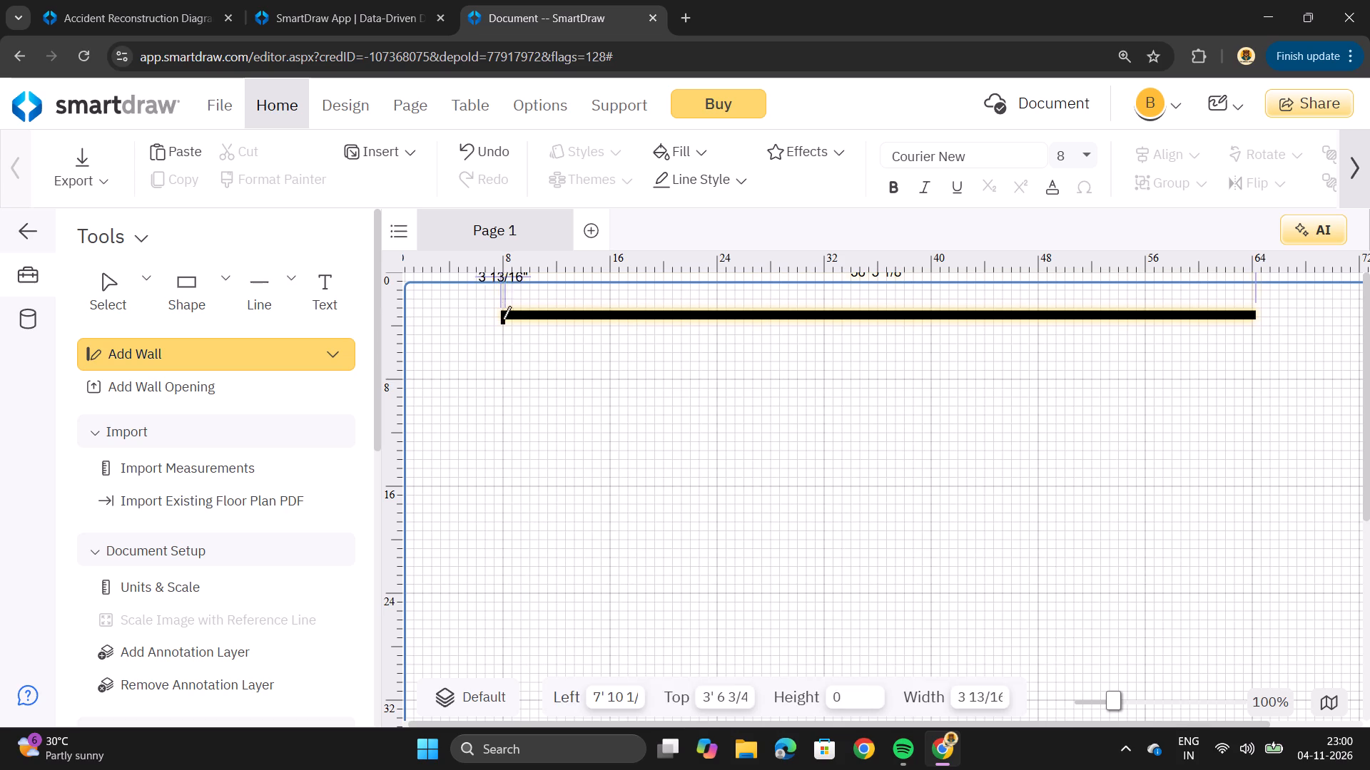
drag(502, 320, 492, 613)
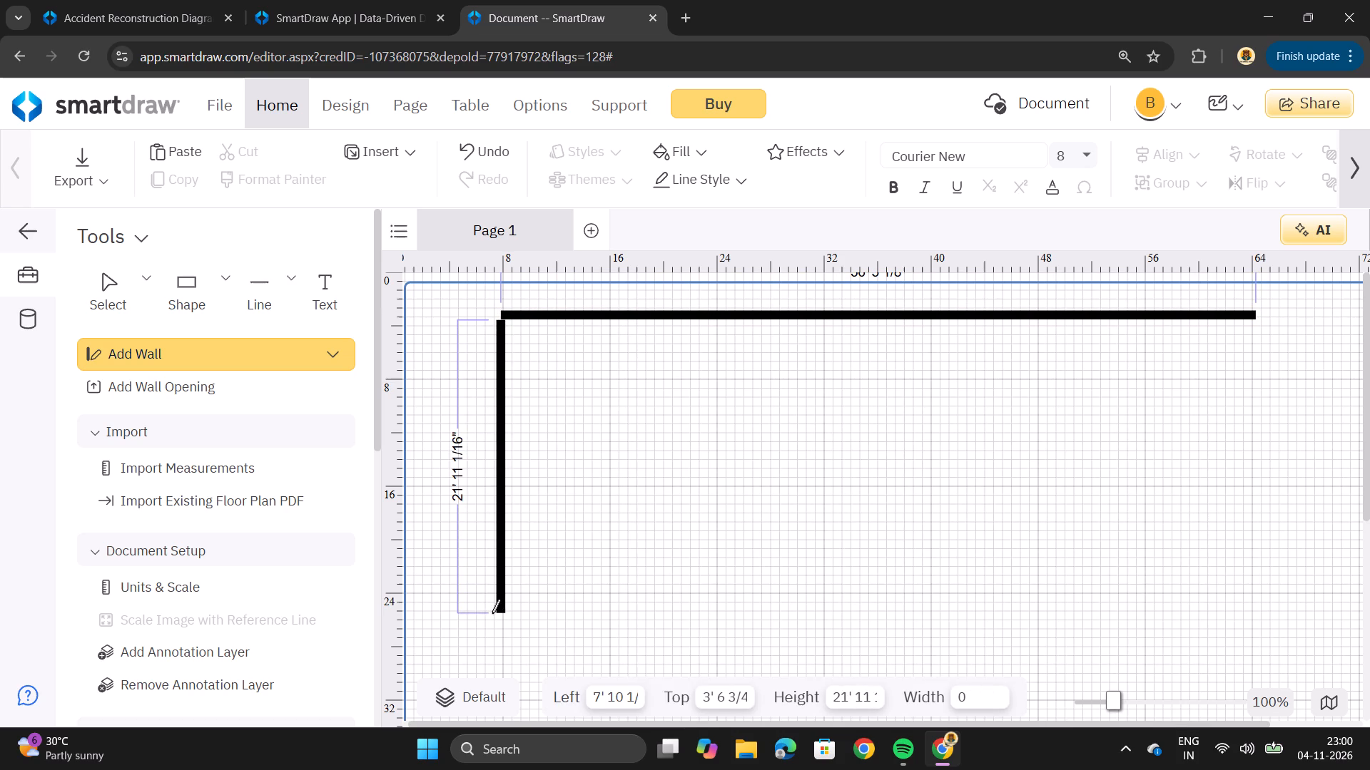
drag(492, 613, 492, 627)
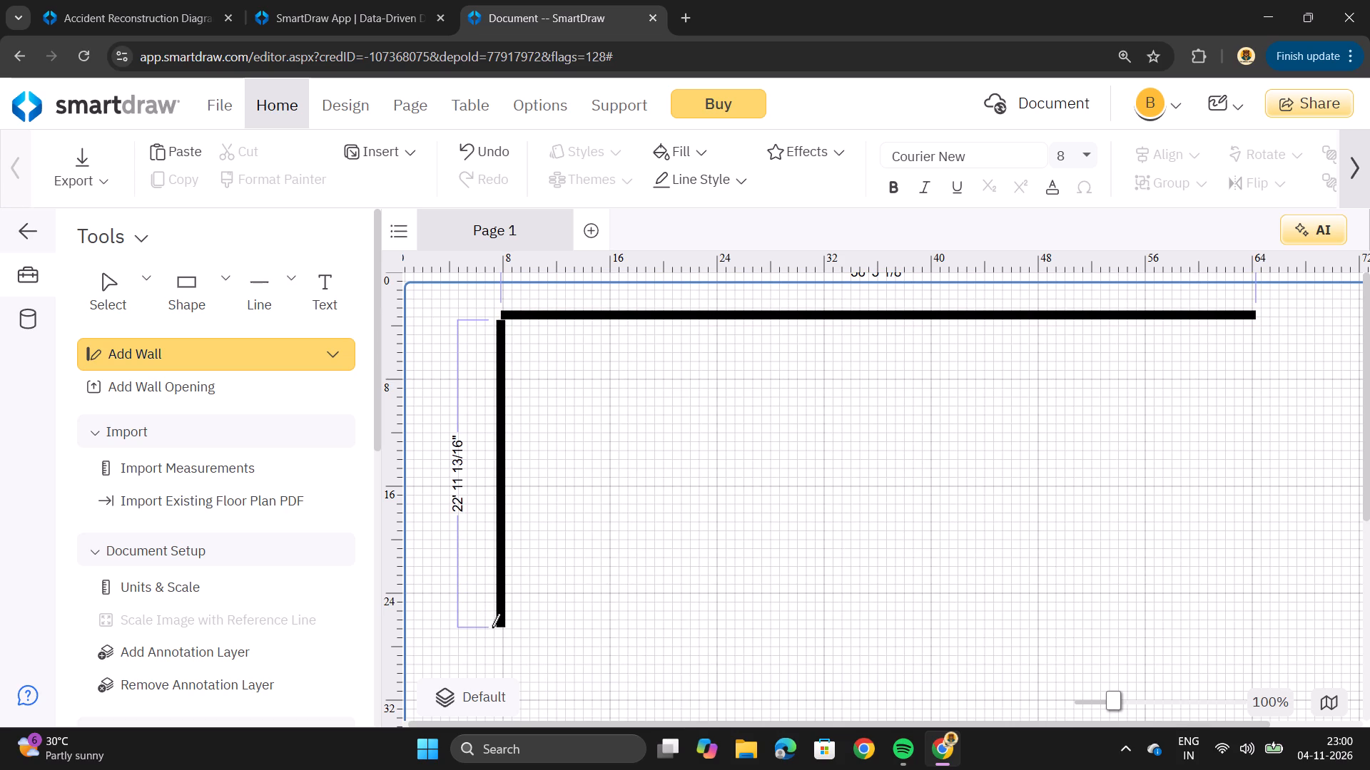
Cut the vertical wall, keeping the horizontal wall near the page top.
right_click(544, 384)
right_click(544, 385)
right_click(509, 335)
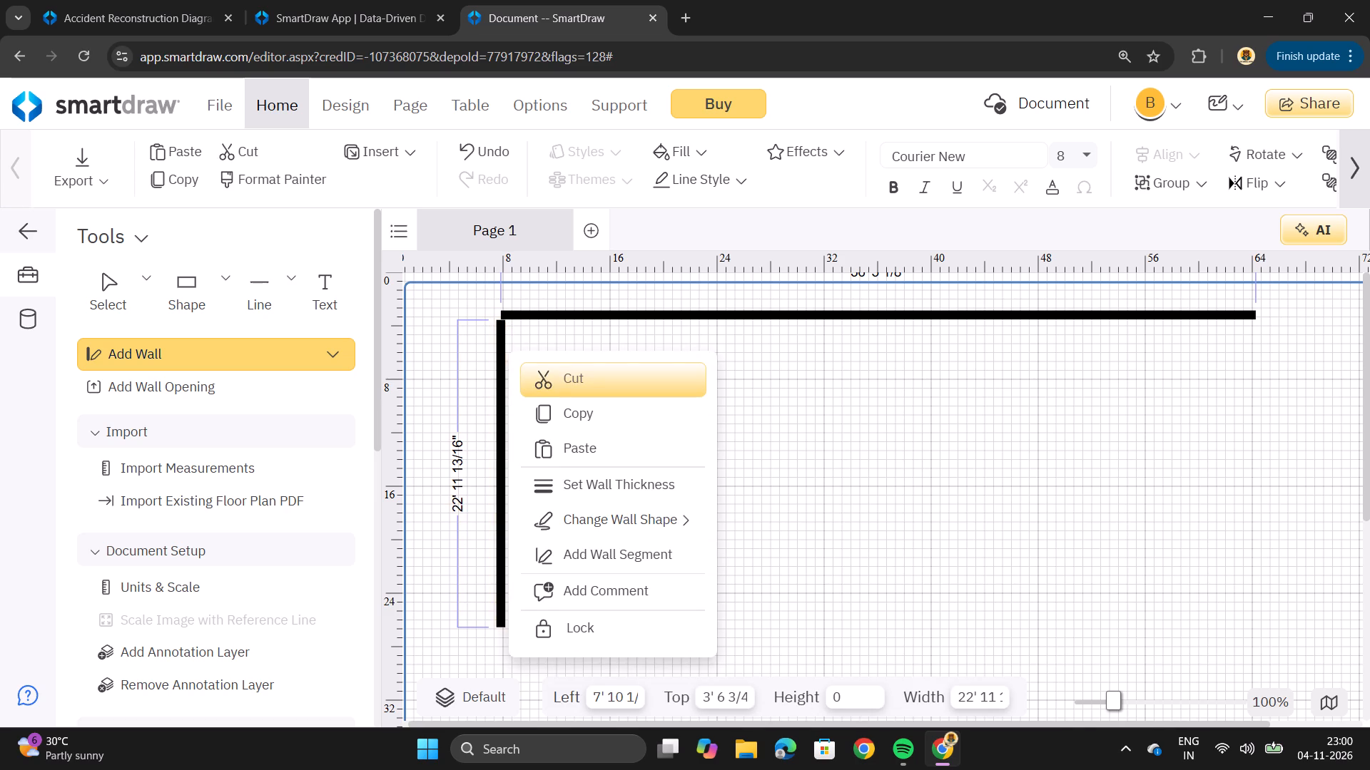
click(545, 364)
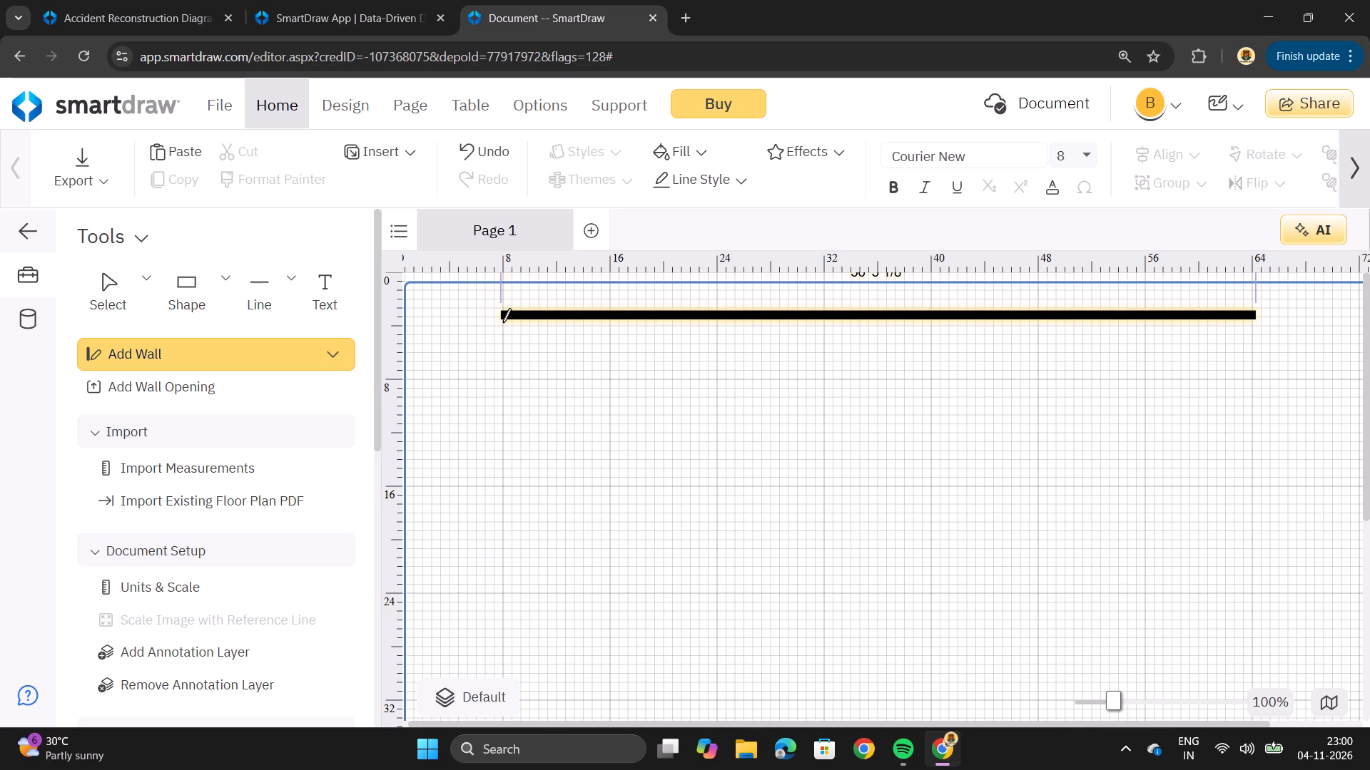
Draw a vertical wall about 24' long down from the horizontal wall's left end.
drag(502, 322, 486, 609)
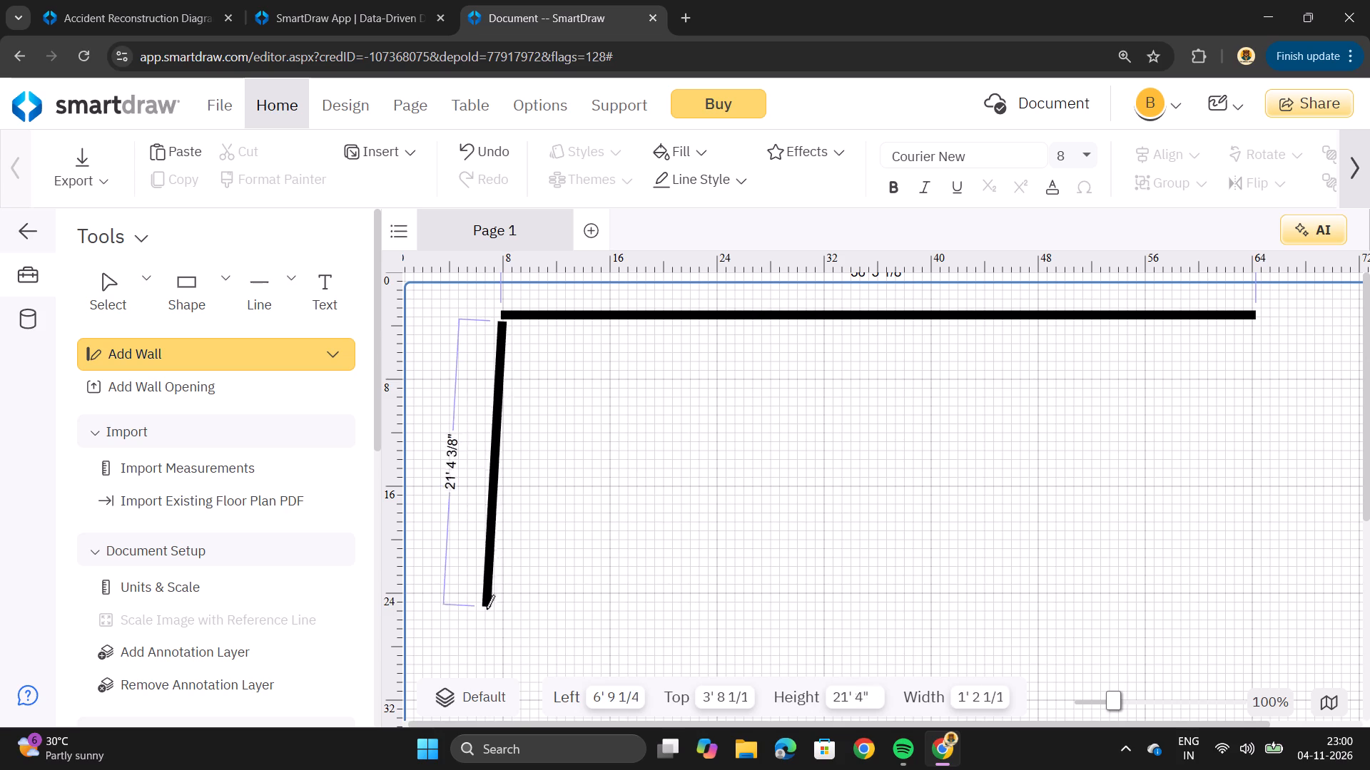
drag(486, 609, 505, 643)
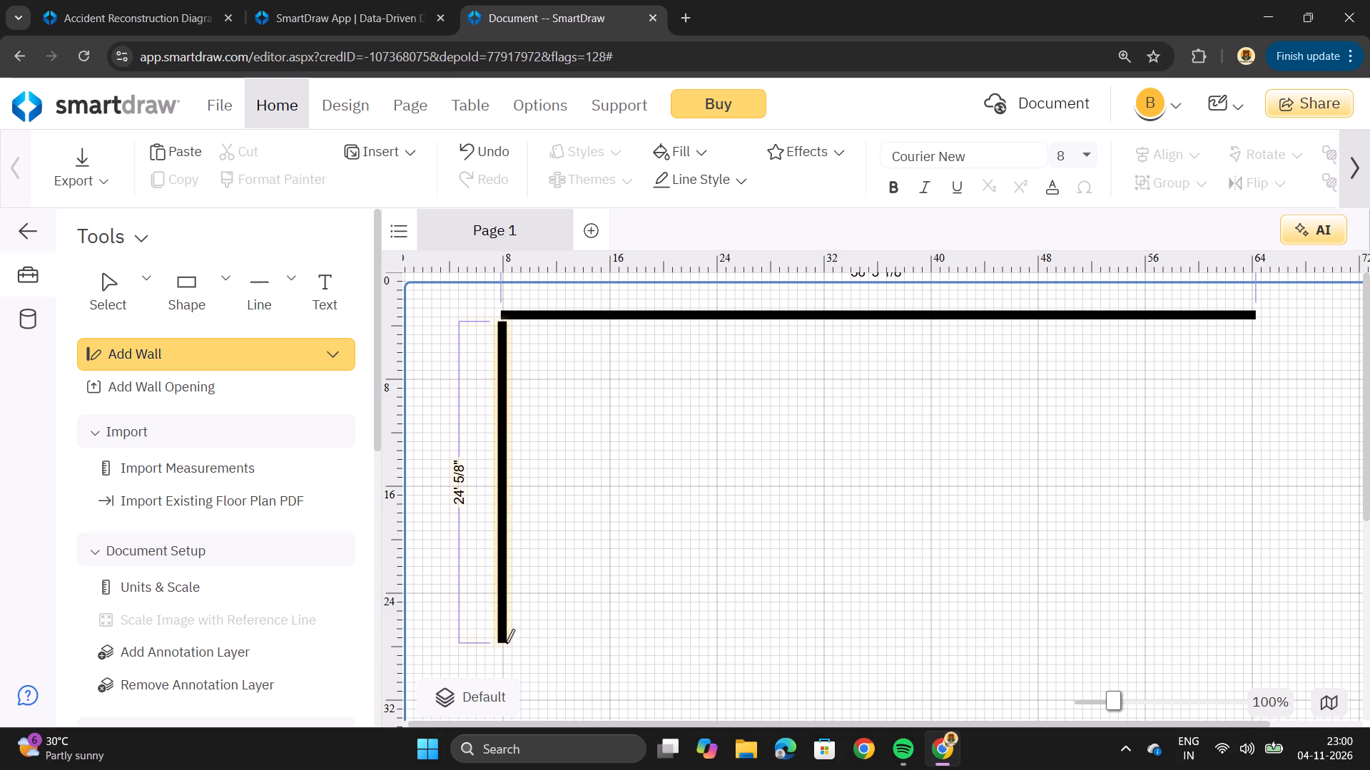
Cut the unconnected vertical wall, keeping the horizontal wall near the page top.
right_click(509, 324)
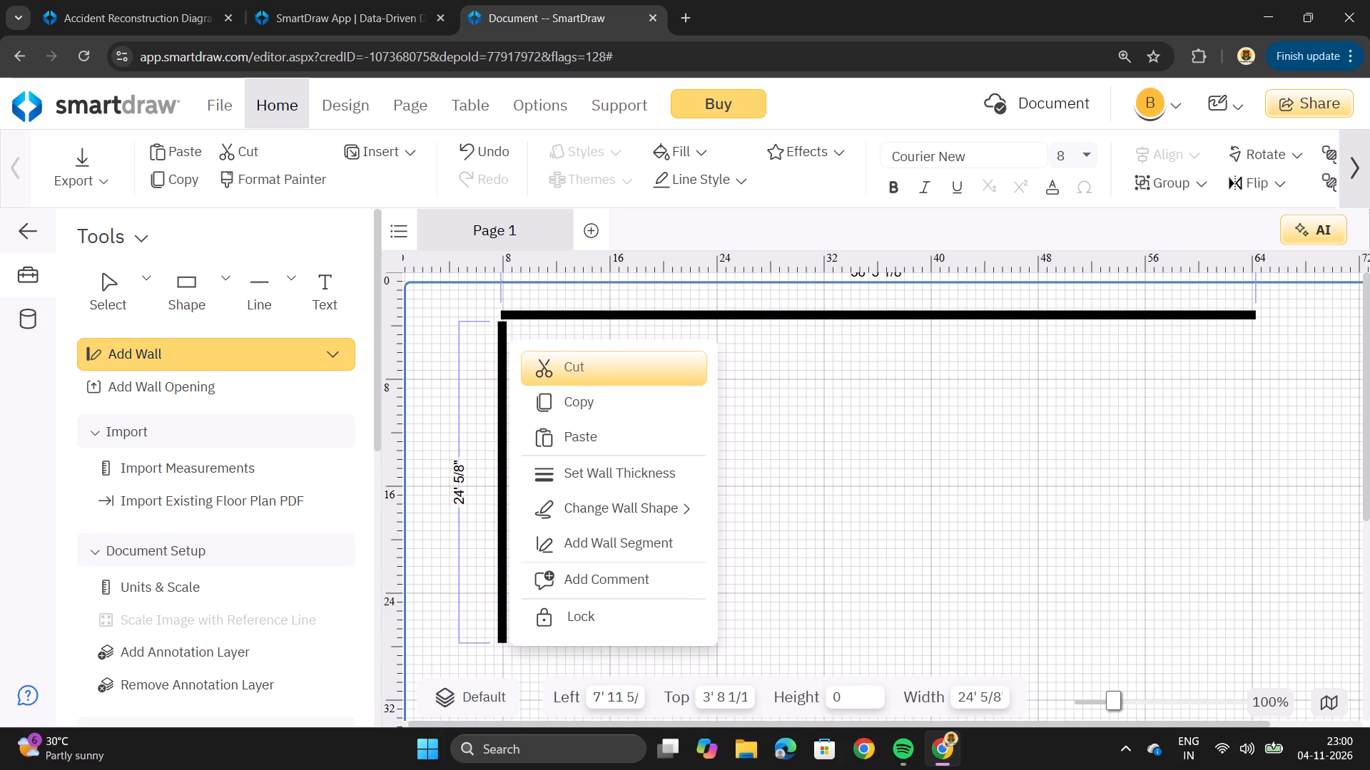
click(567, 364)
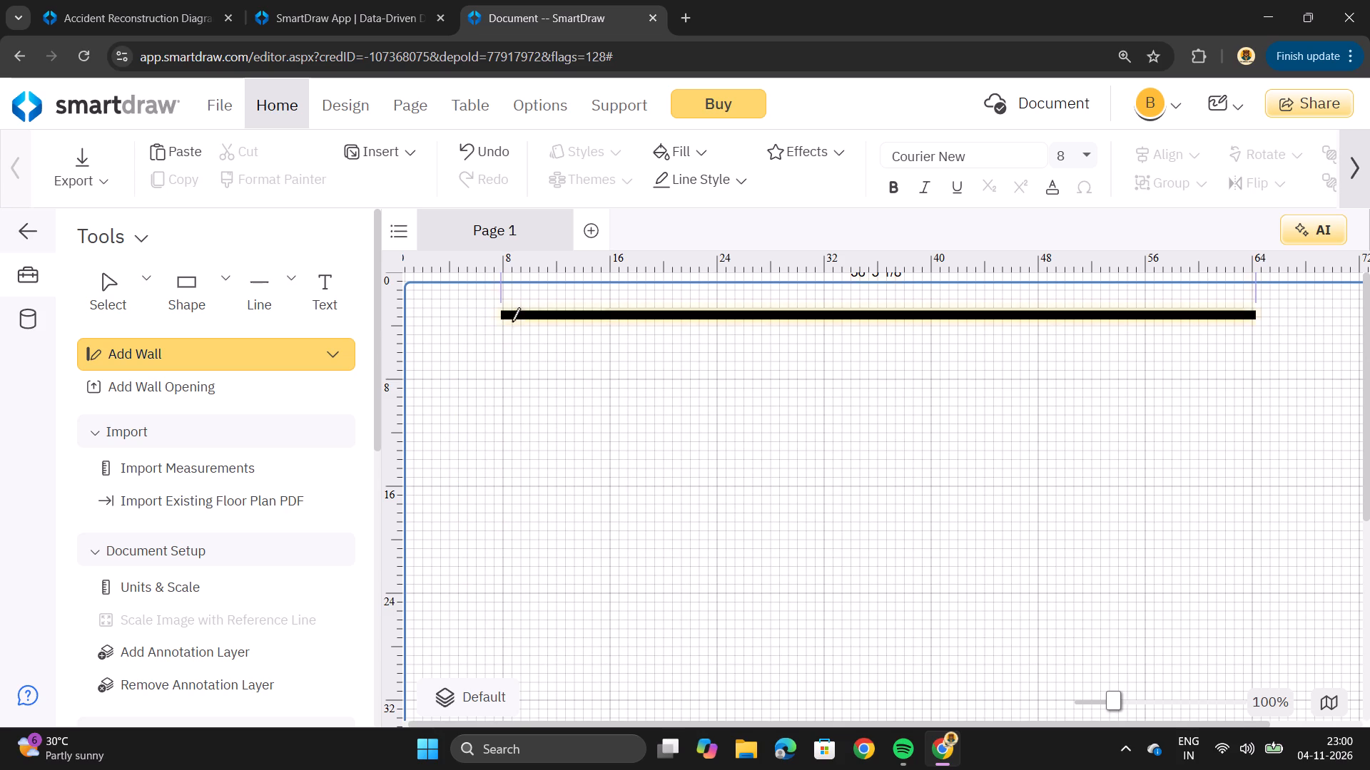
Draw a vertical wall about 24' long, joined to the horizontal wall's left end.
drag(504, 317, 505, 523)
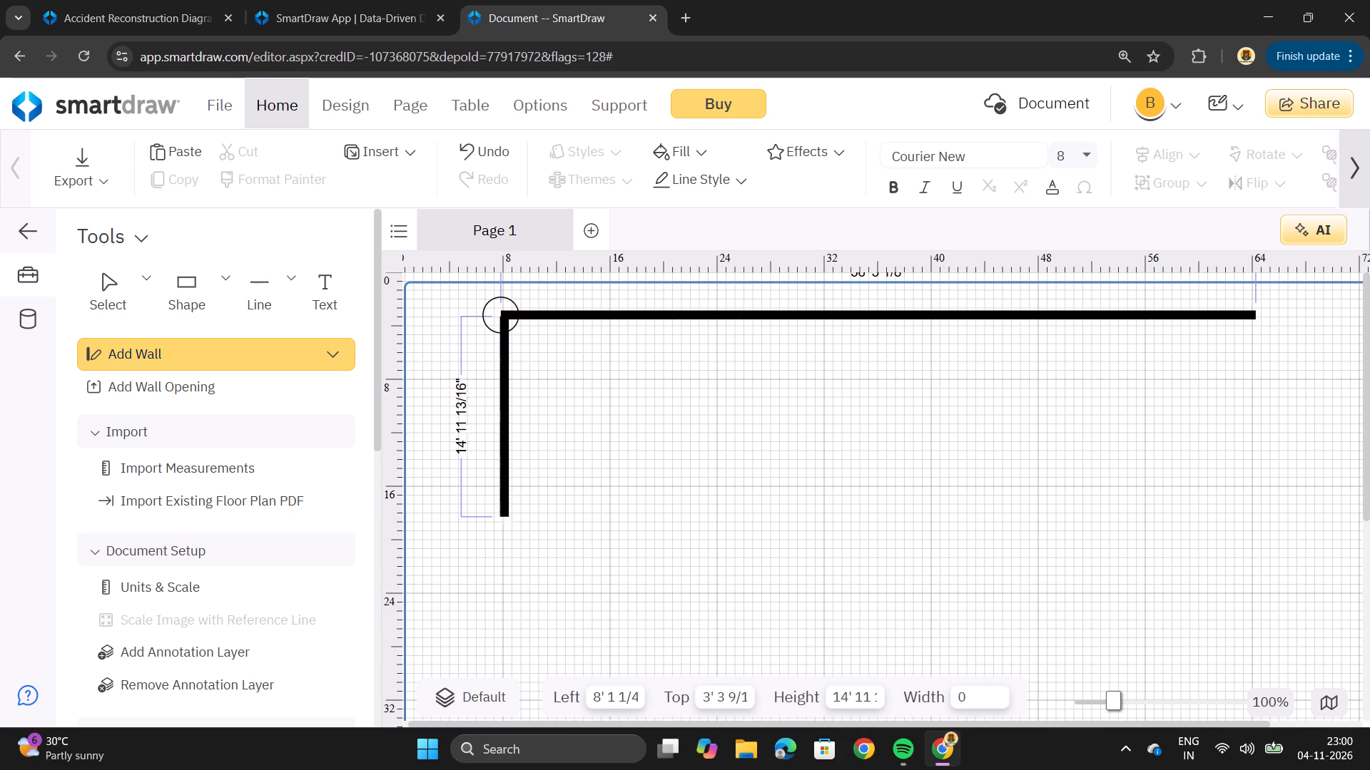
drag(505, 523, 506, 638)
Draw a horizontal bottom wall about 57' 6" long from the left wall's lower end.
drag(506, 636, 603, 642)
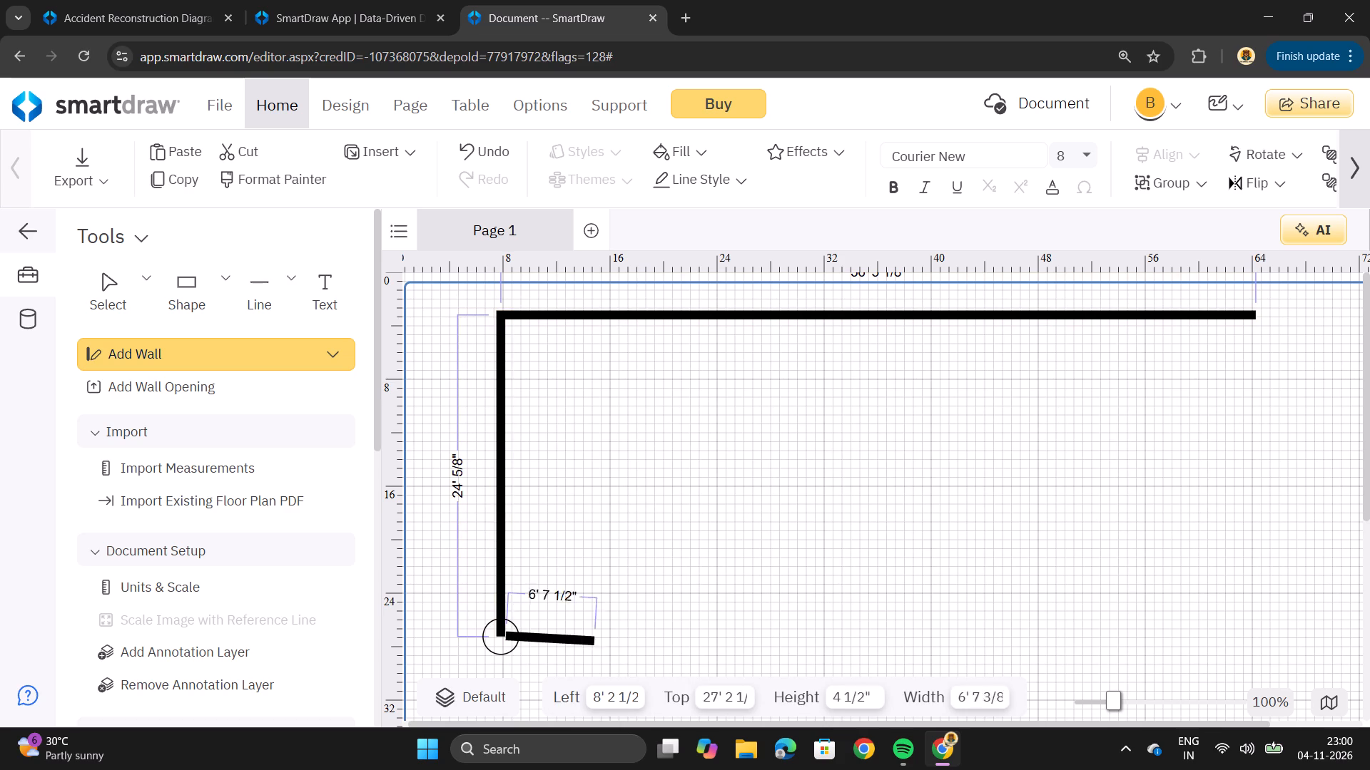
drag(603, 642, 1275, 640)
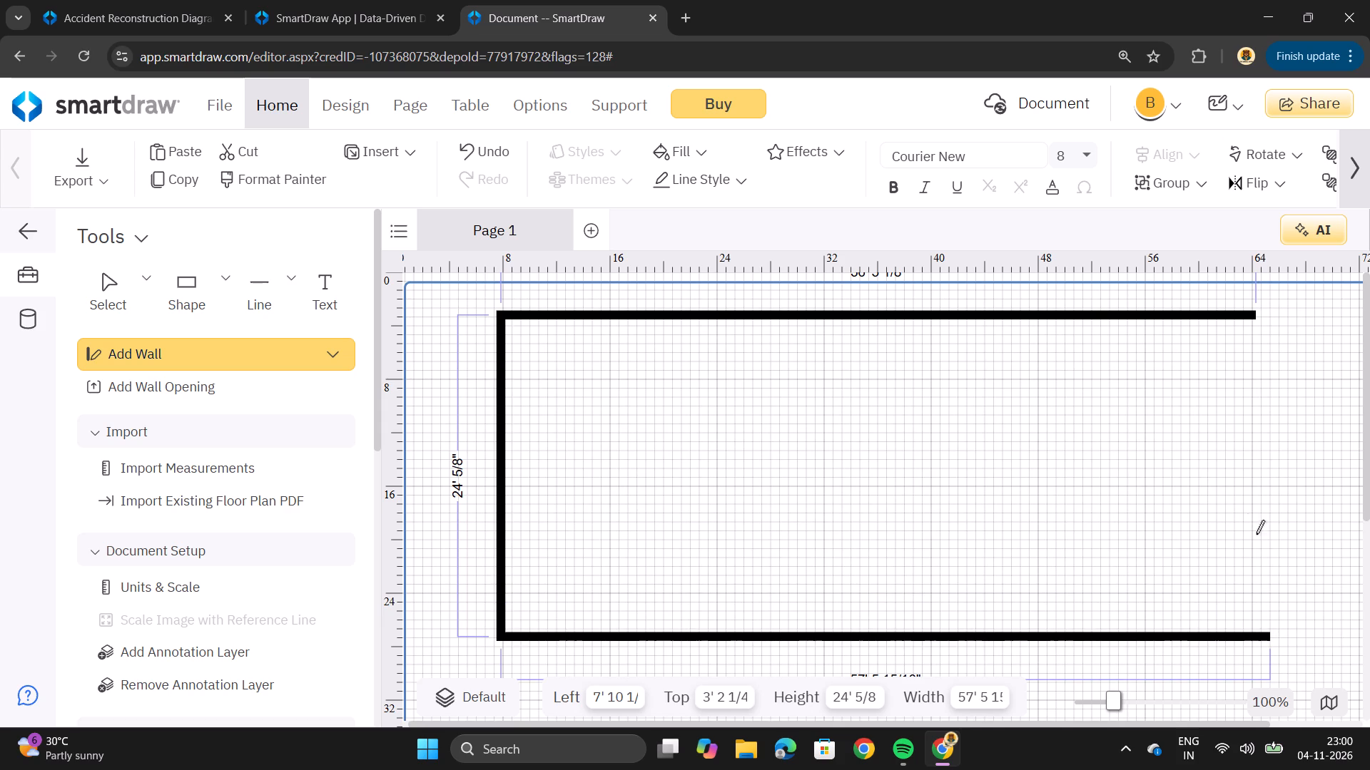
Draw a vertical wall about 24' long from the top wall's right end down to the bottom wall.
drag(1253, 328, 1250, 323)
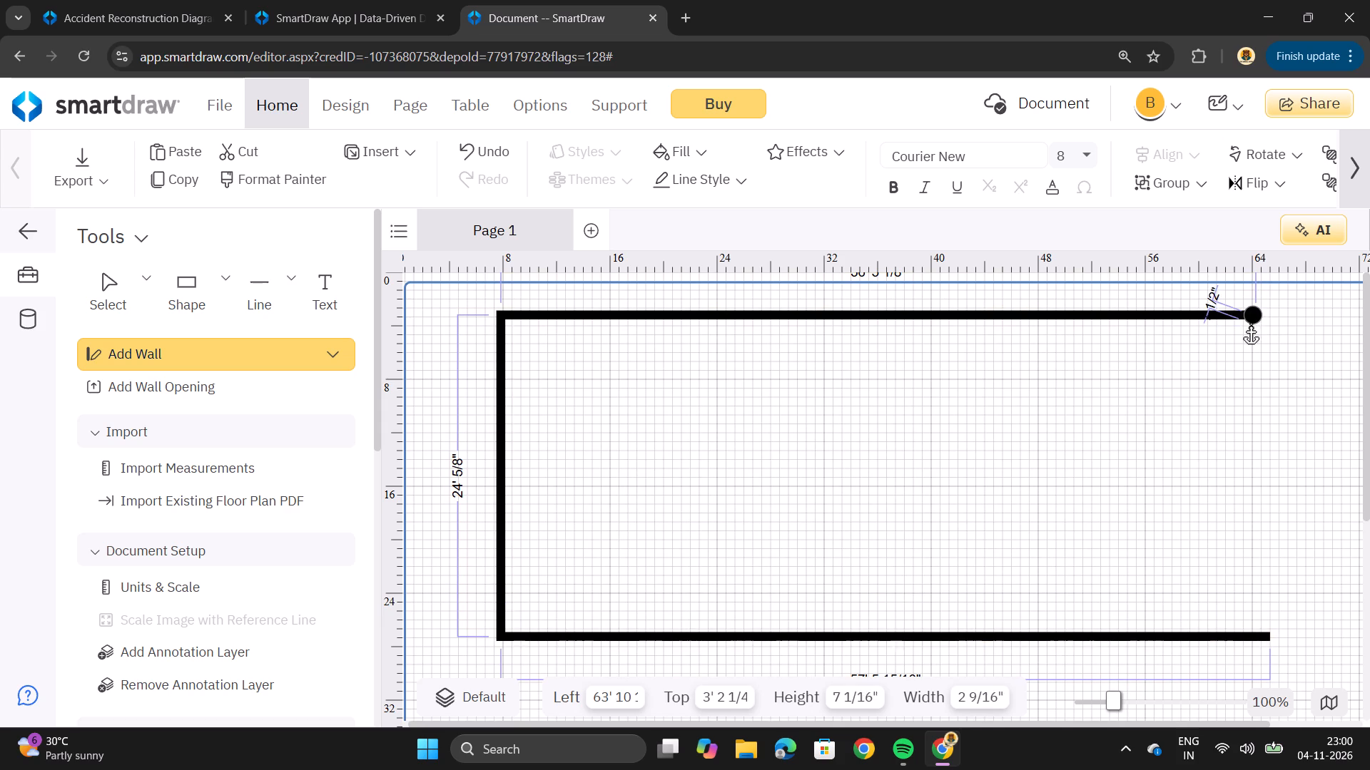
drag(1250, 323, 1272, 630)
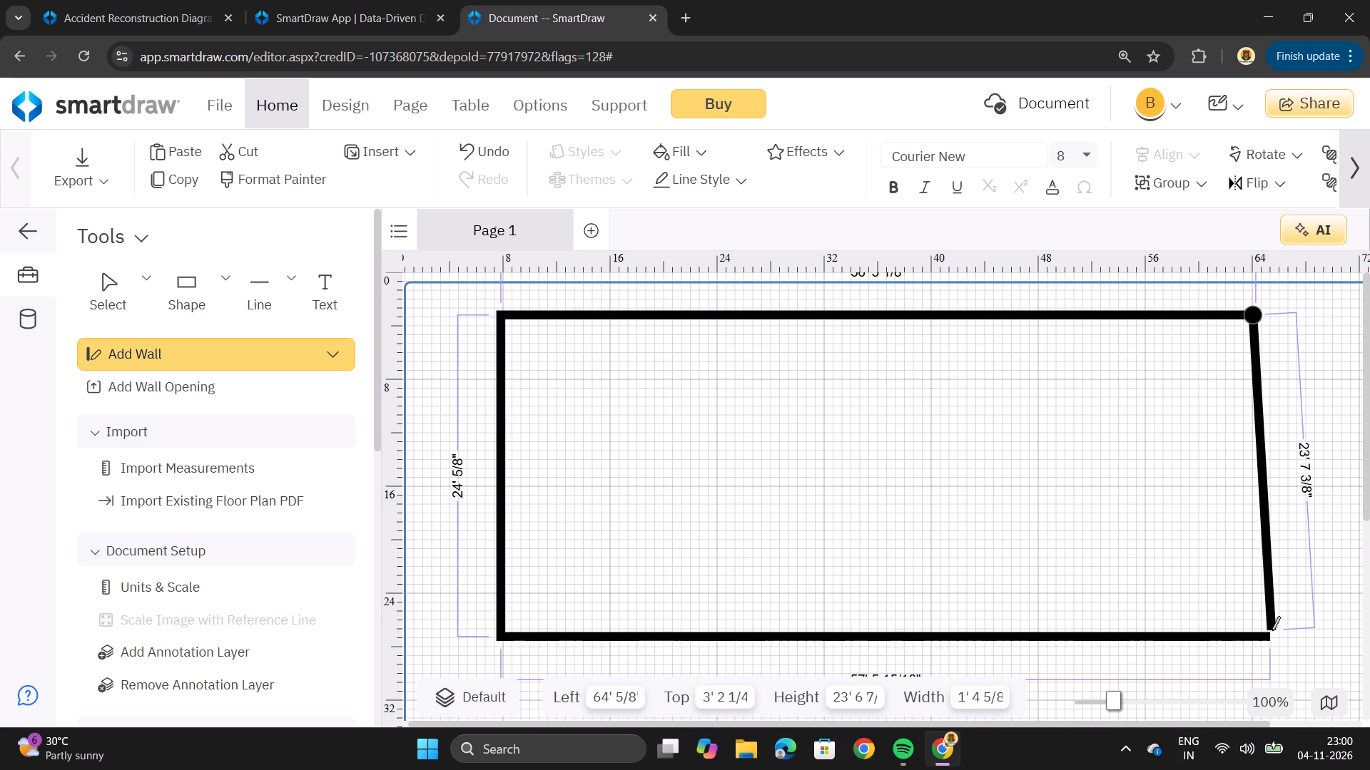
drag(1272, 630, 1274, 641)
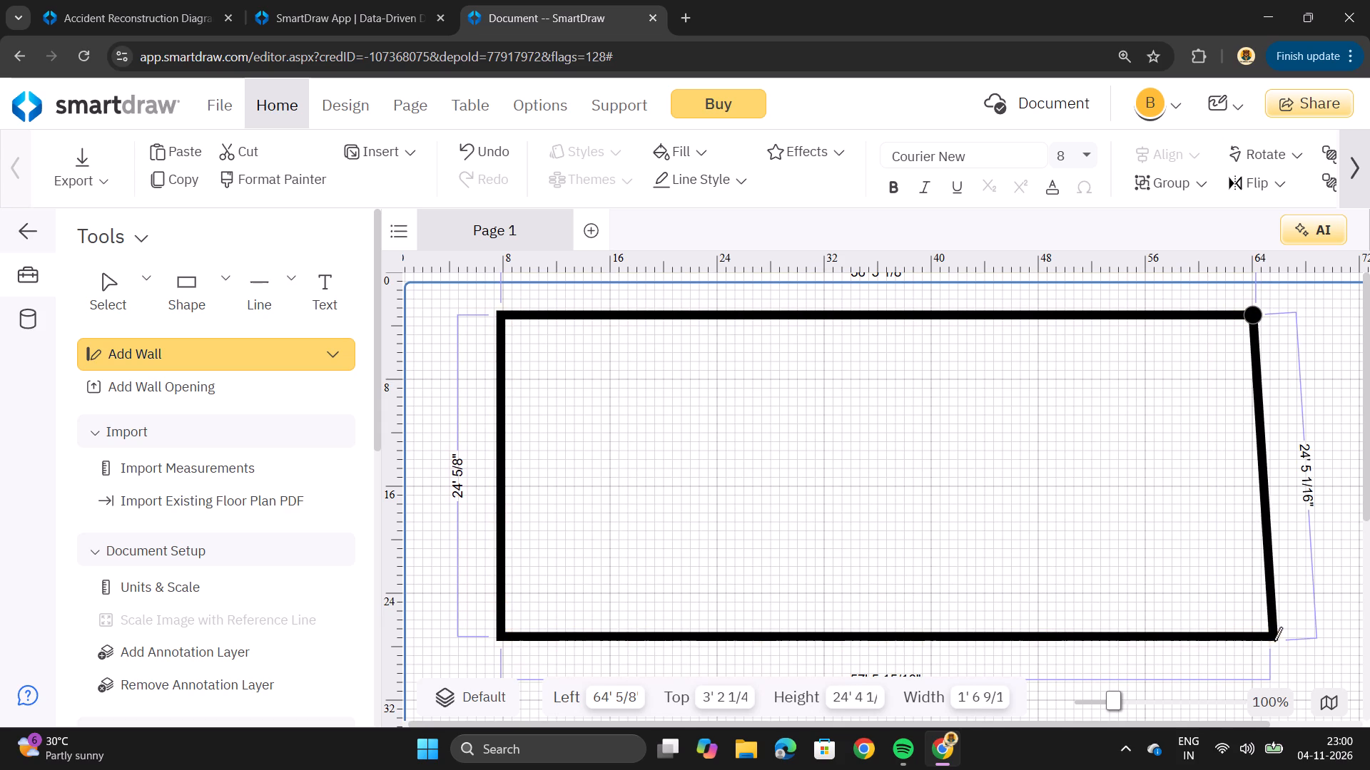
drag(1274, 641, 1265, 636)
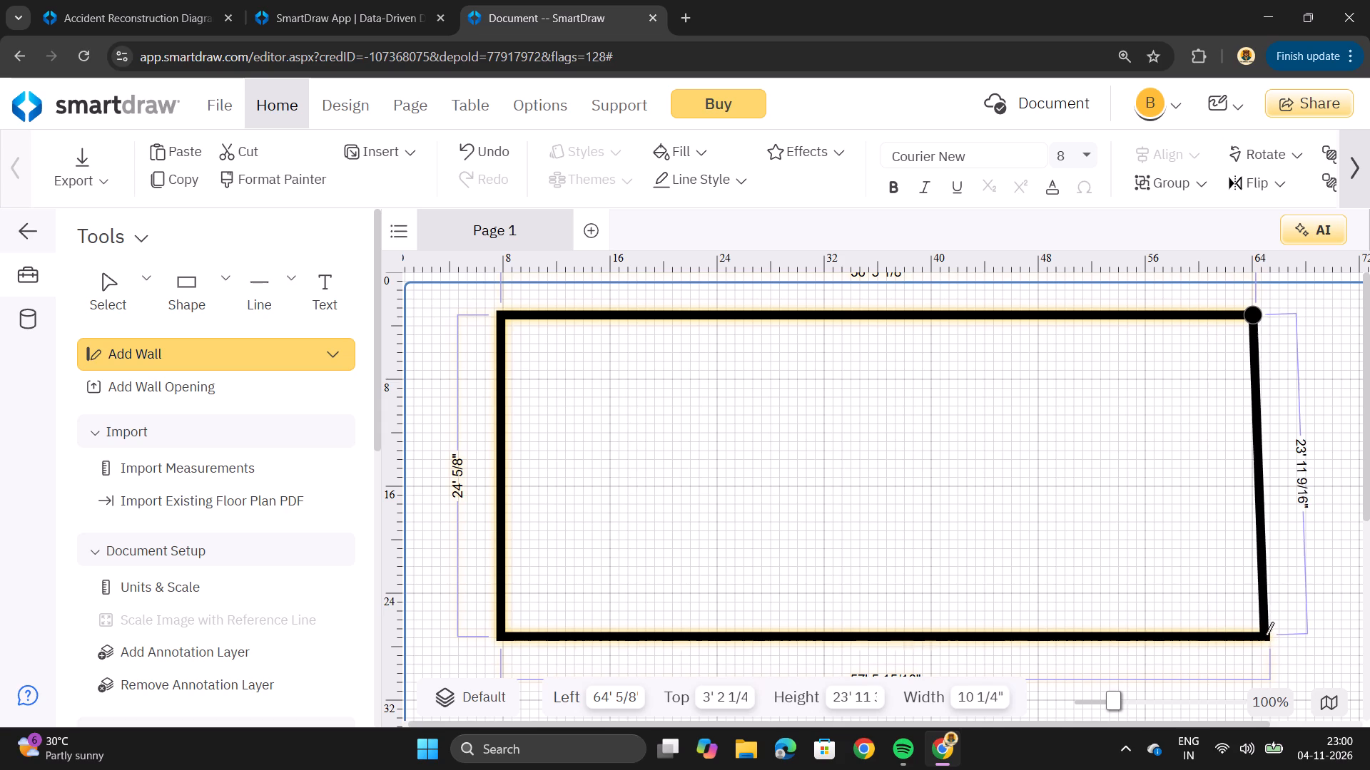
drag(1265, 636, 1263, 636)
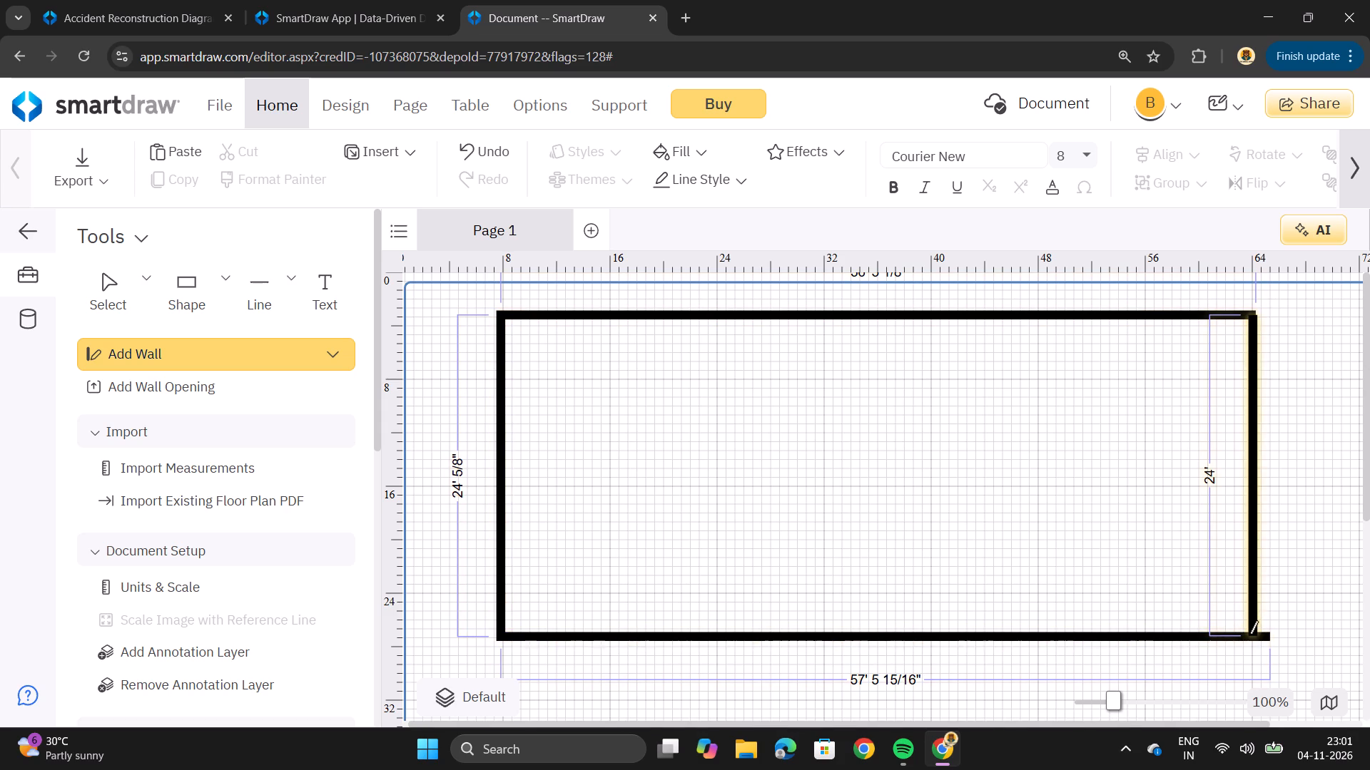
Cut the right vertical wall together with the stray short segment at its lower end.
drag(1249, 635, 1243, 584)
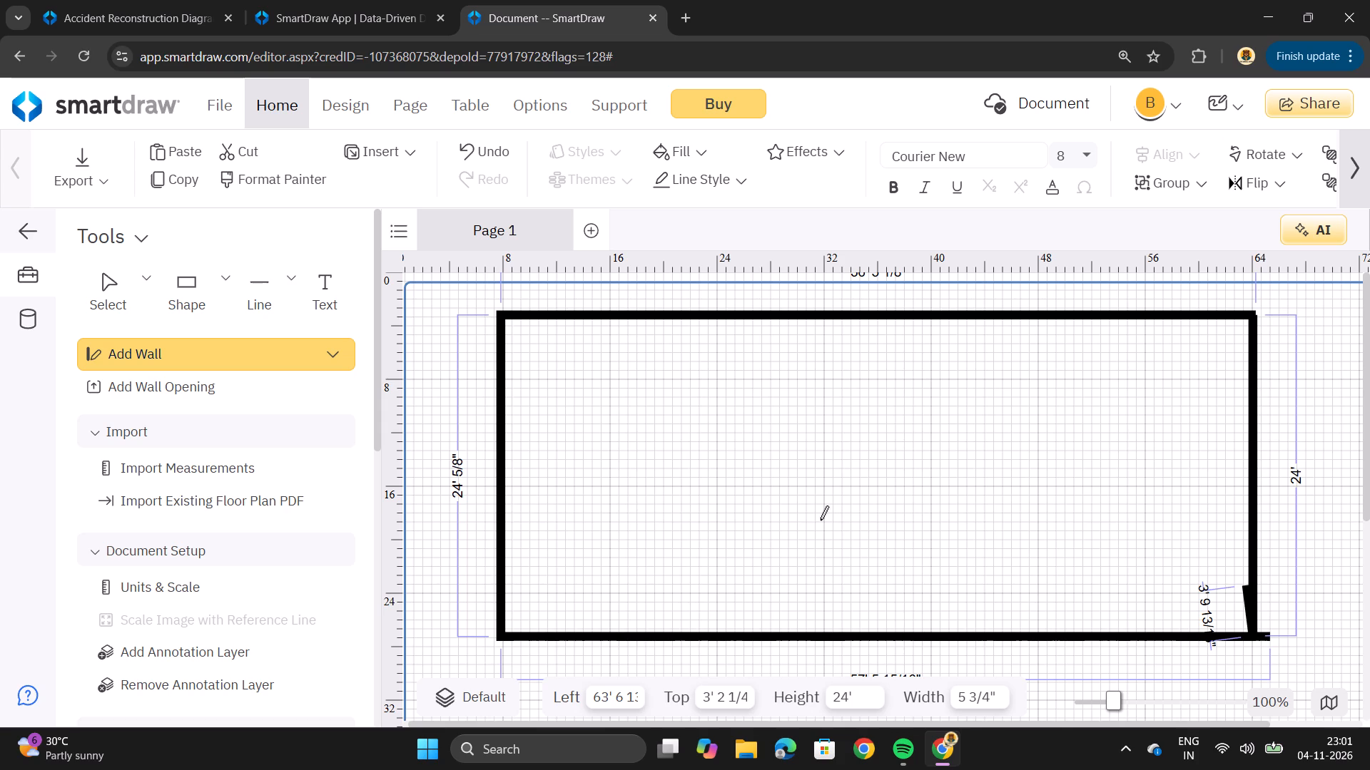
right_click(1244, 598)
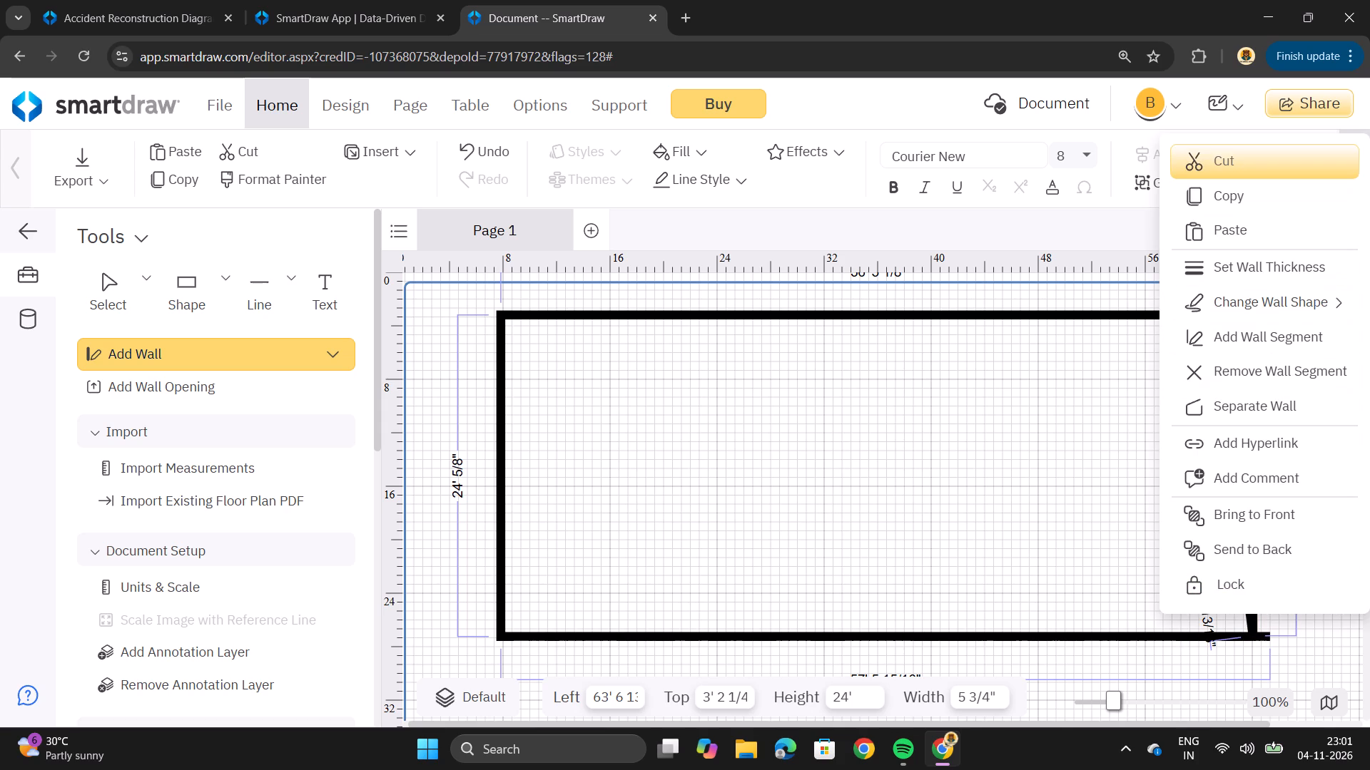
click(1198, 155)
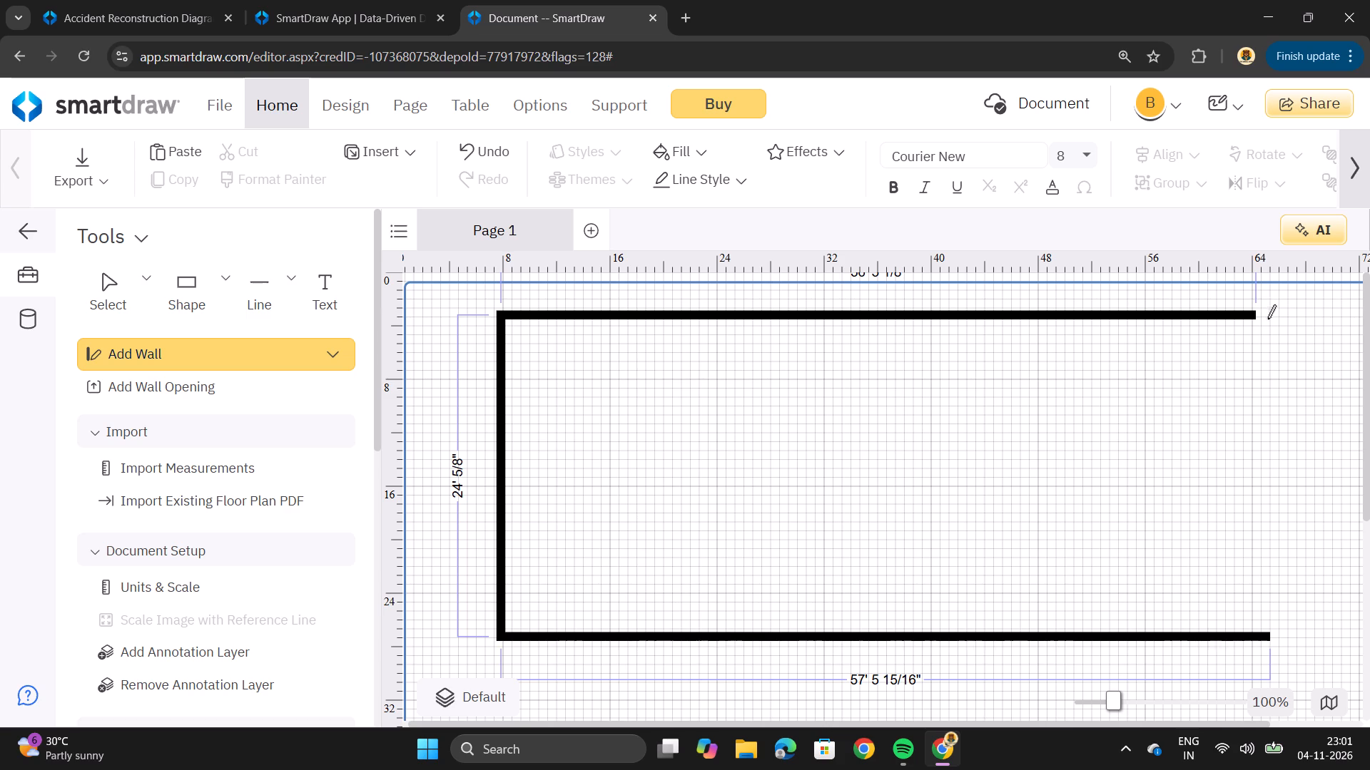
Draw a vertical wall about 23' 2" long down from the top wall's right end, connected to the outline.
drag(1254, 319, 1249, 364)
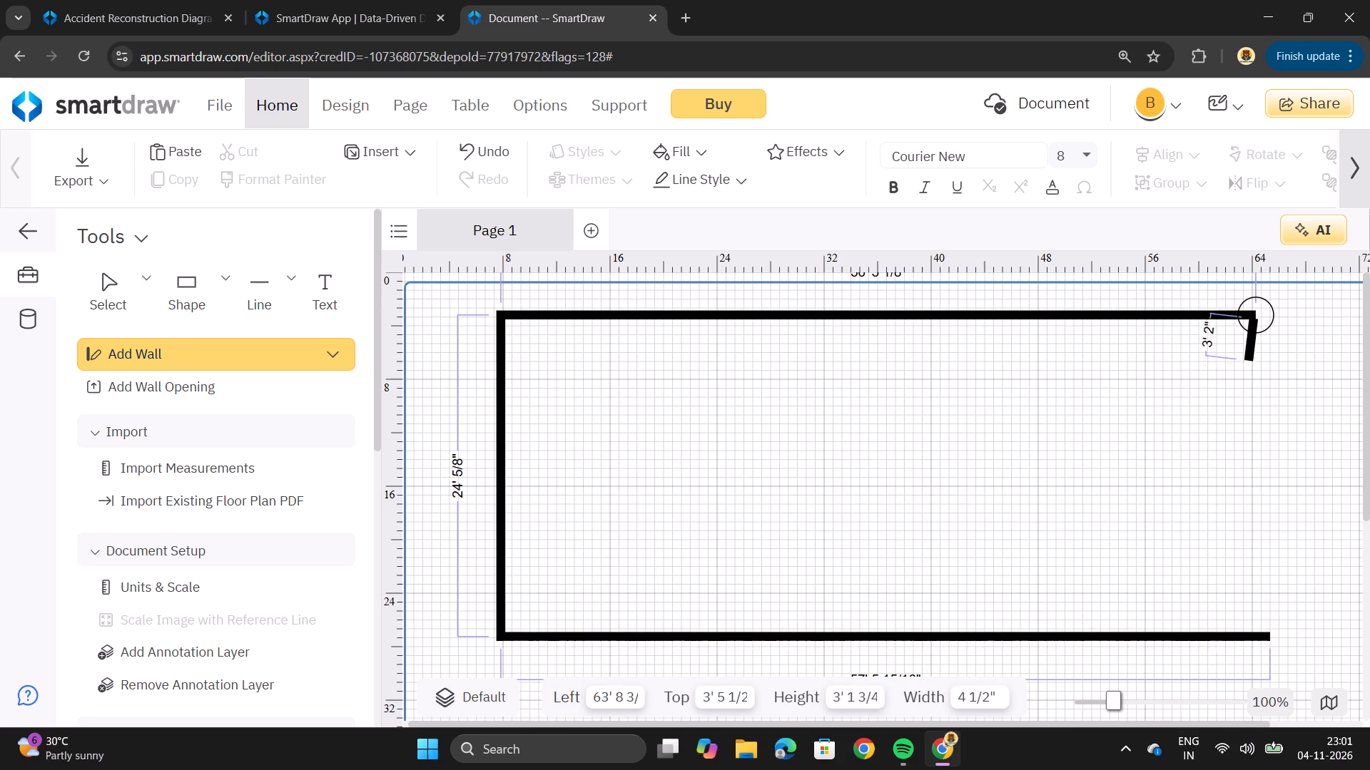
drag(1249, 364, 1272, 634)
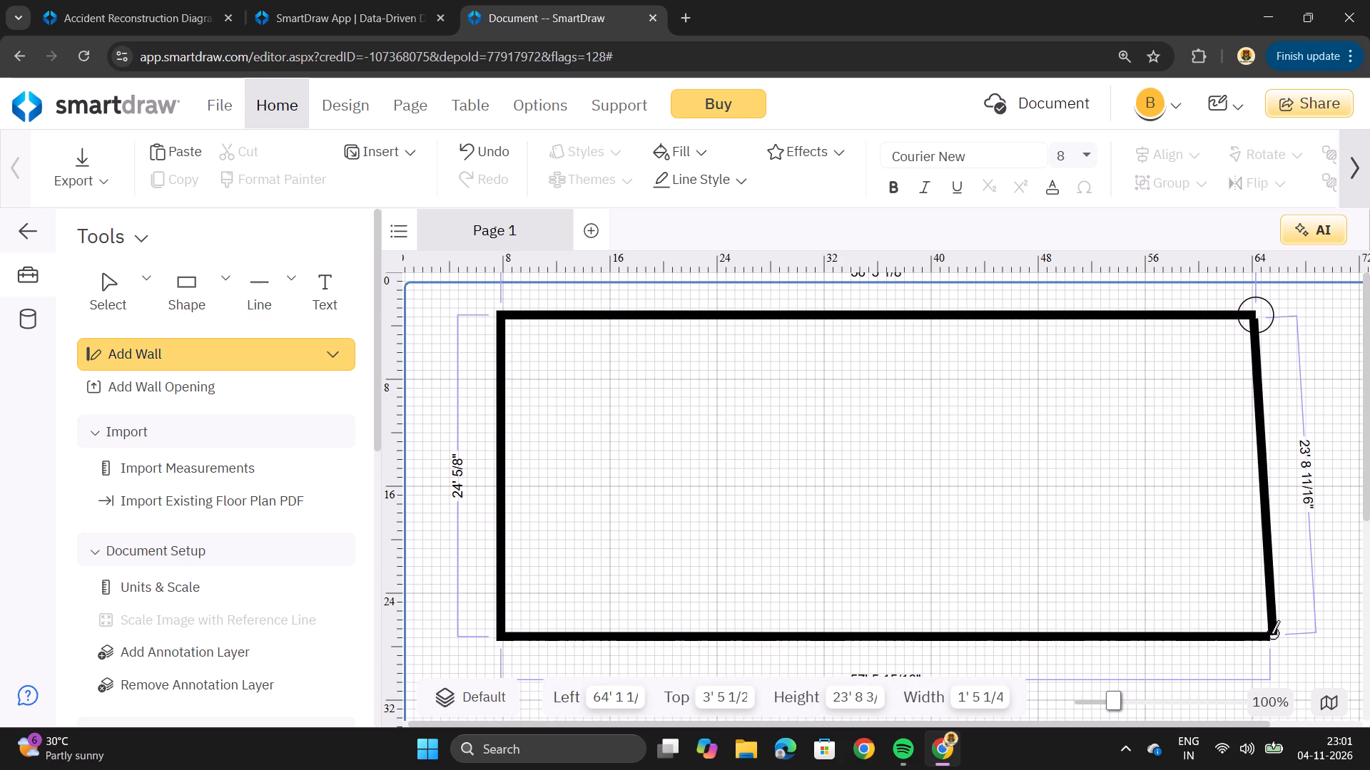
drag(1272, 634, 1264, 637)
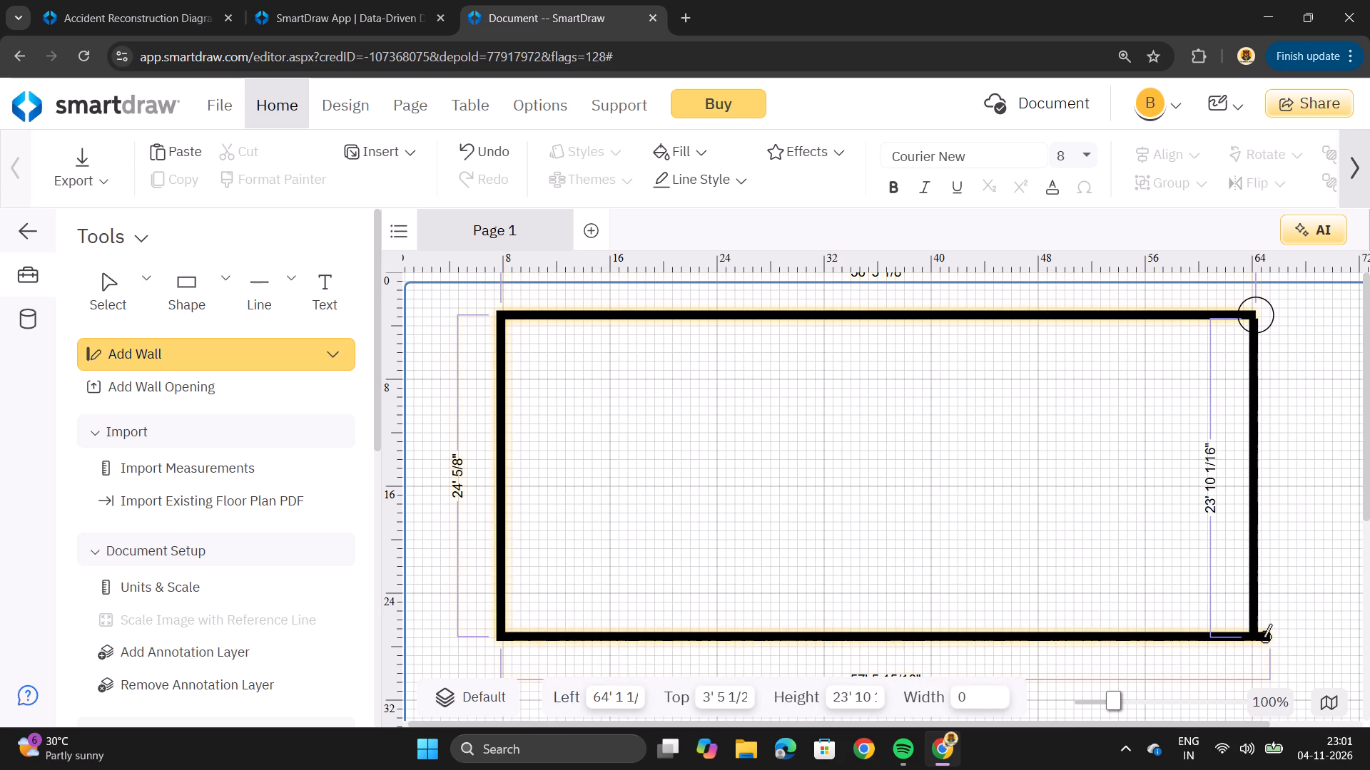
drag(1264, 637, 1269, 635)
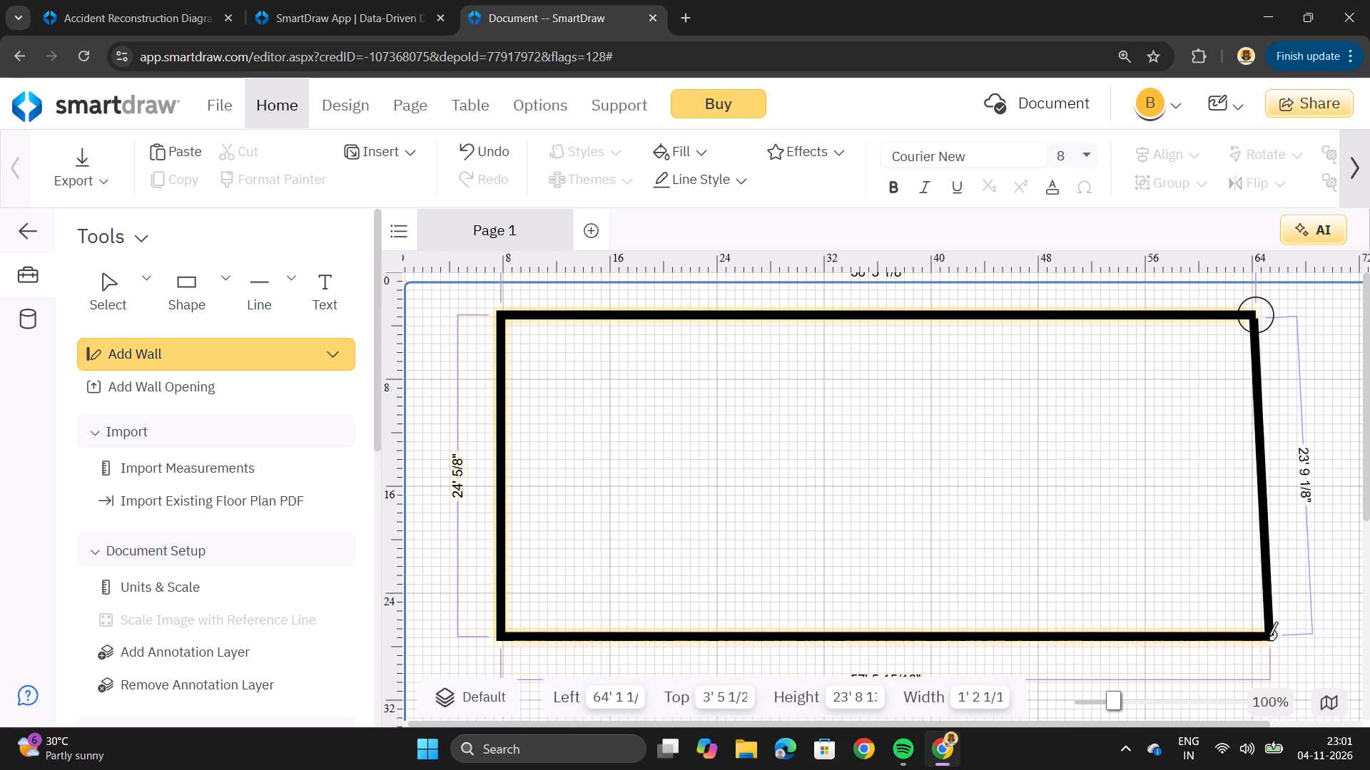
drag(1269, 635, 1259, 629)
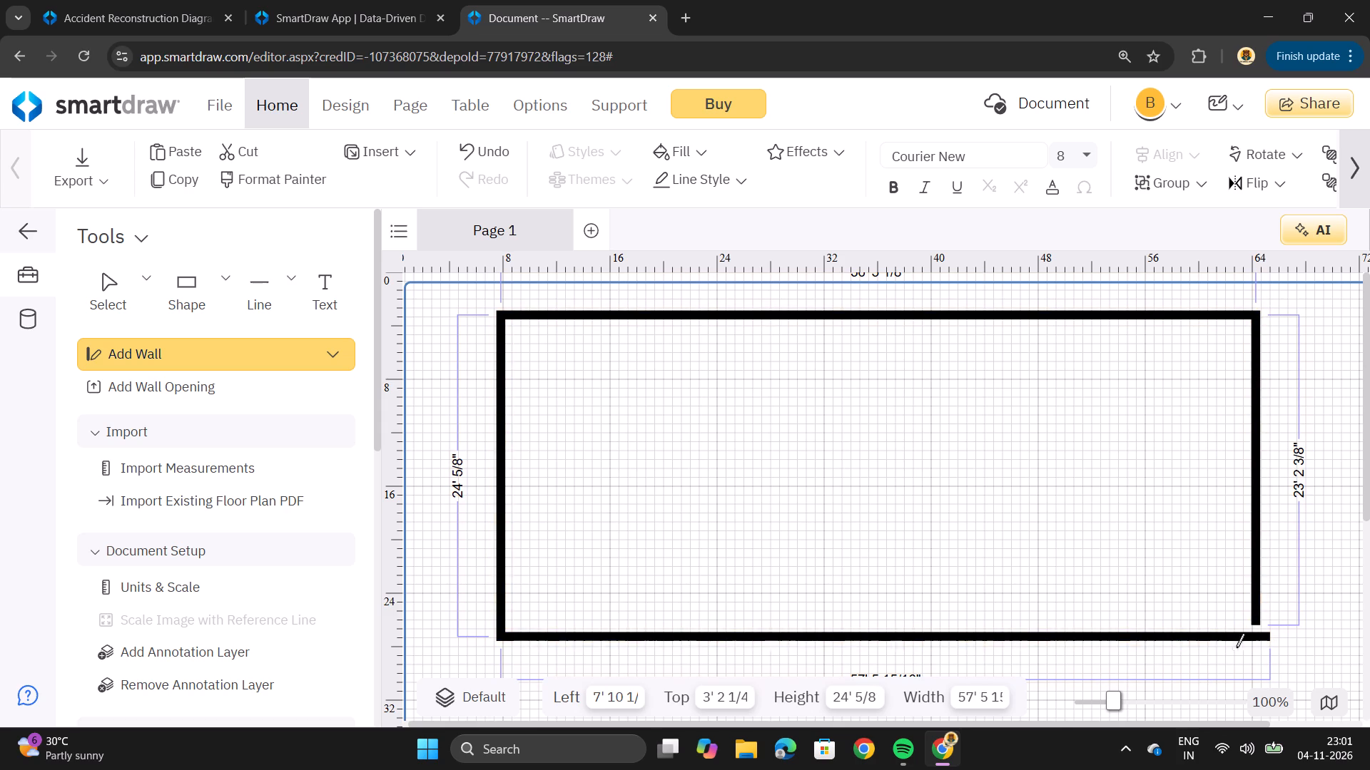
Cut the entire connected wall outline from the page.
right_click(1263, 628)
right_click(1263, 628)
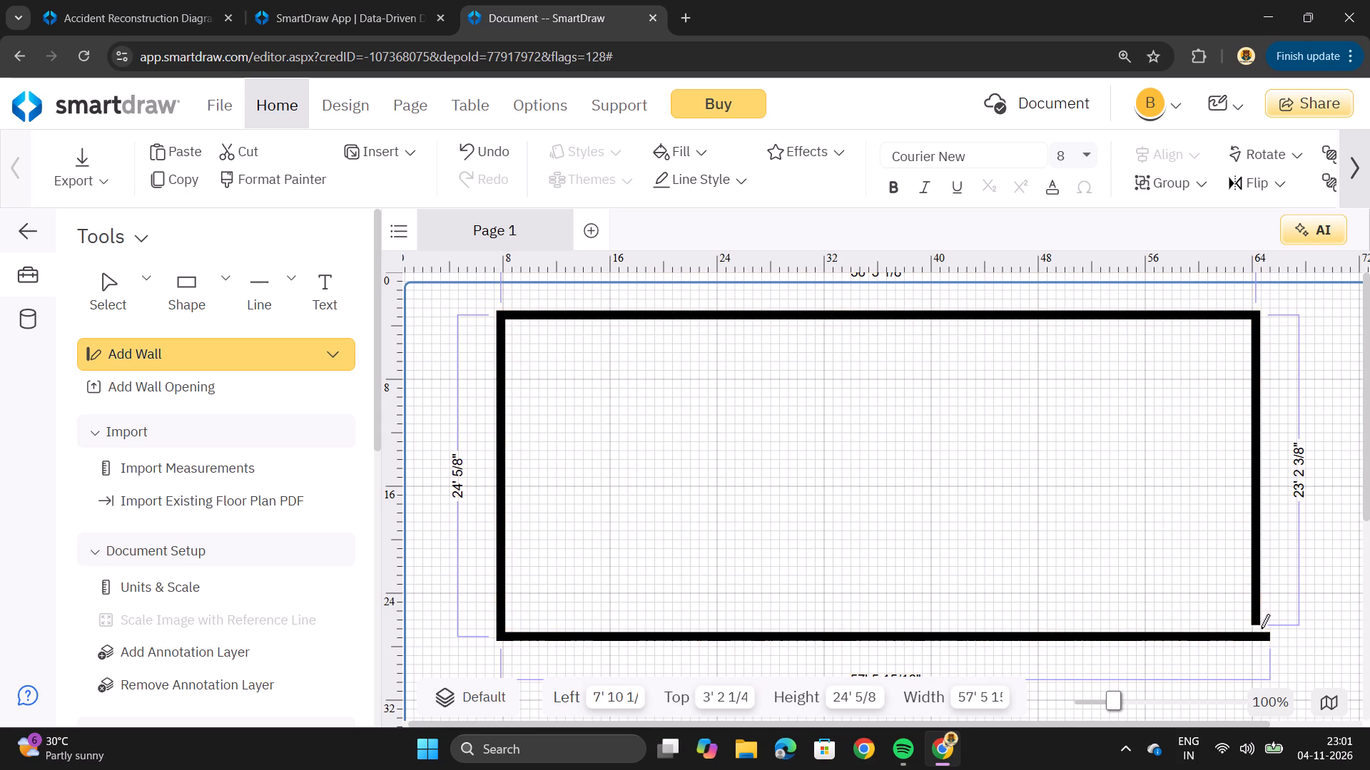
right_click(1261, 628)
right_click(1259, 619)
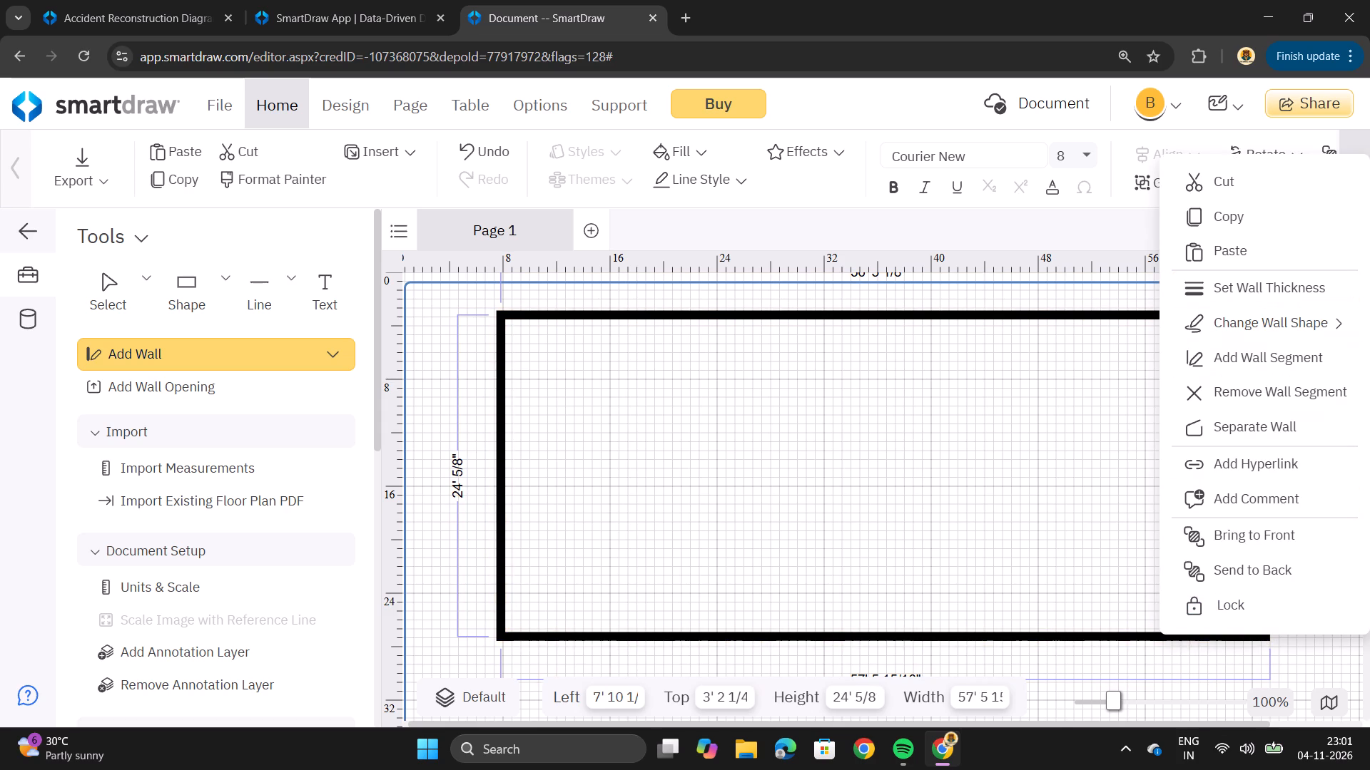
click(1227, 188)
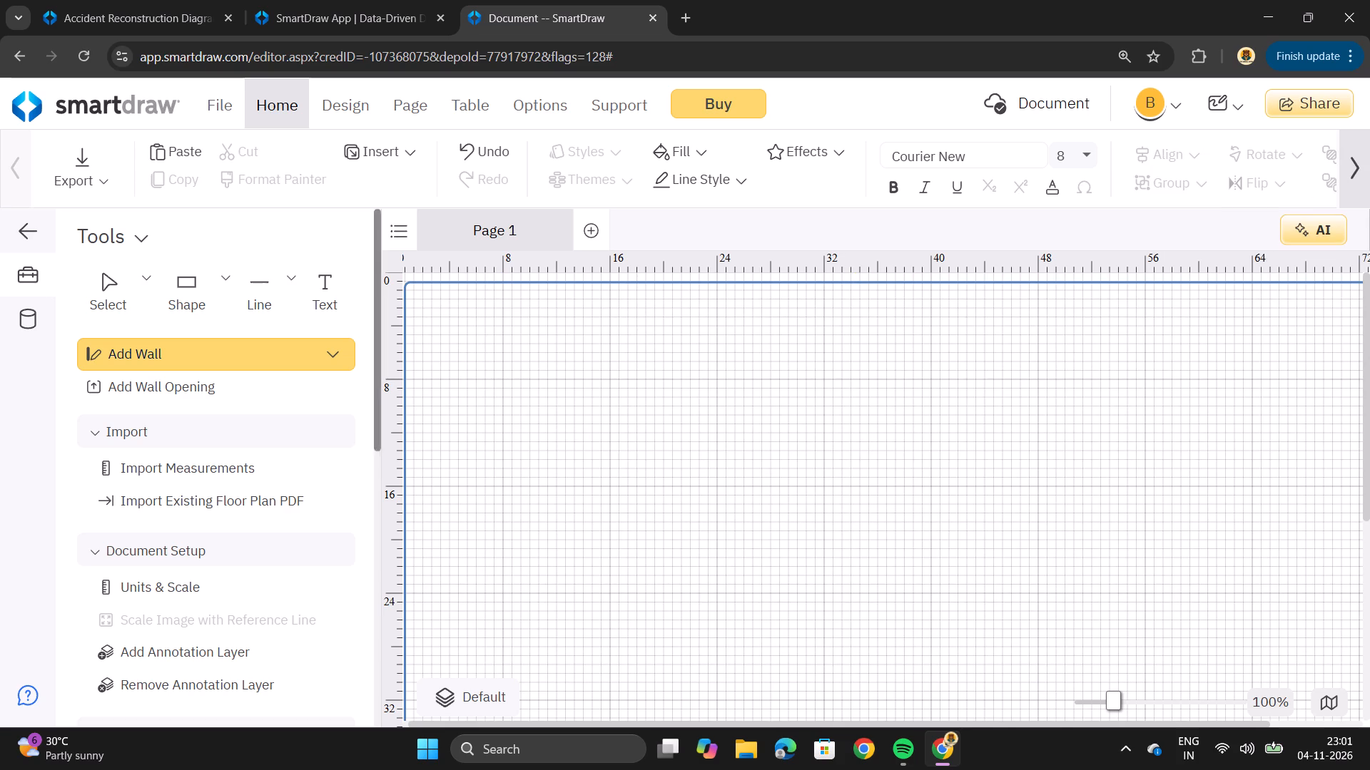
Draw a horizontal Exterior Wall 8" about 56' 2" long, starting about 7' 11" from the page's left edge and 4' 10" from its top.
click(342, 349)
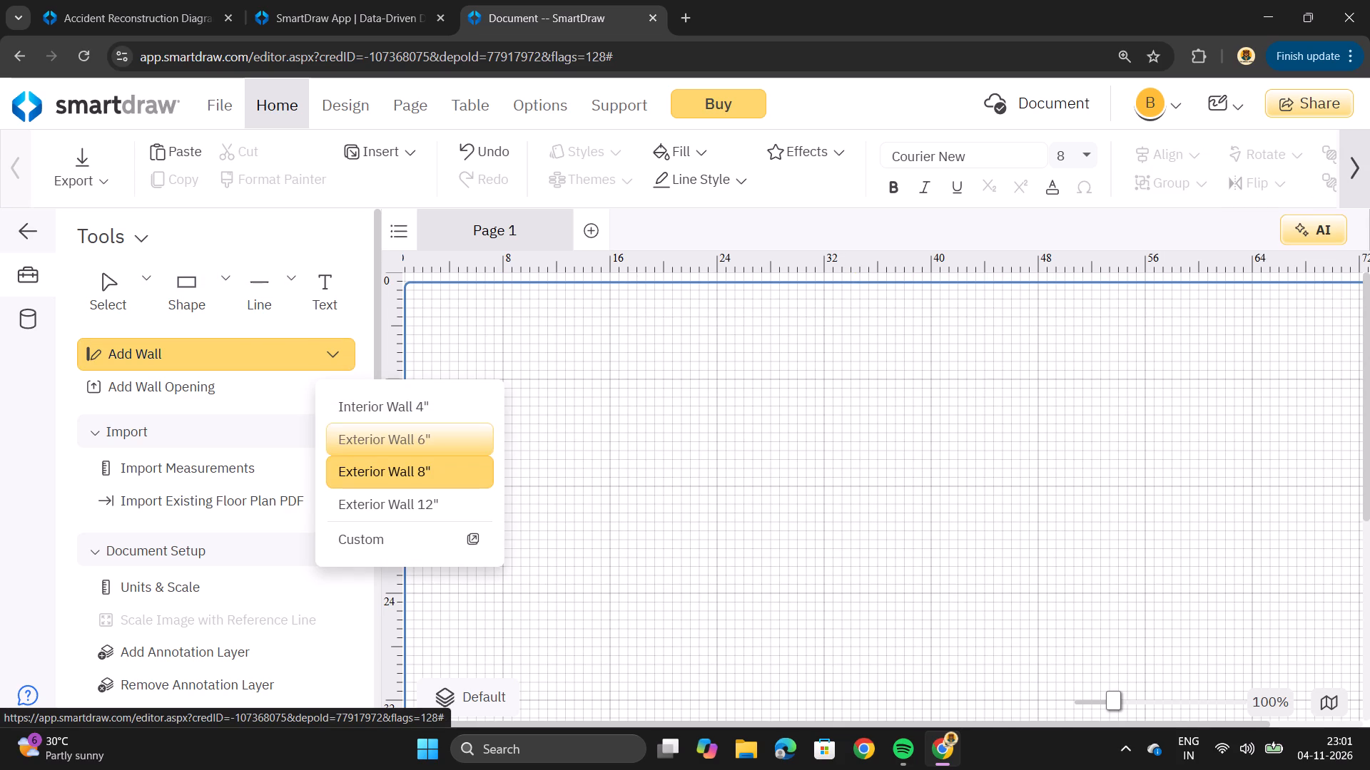
click(427, 468)
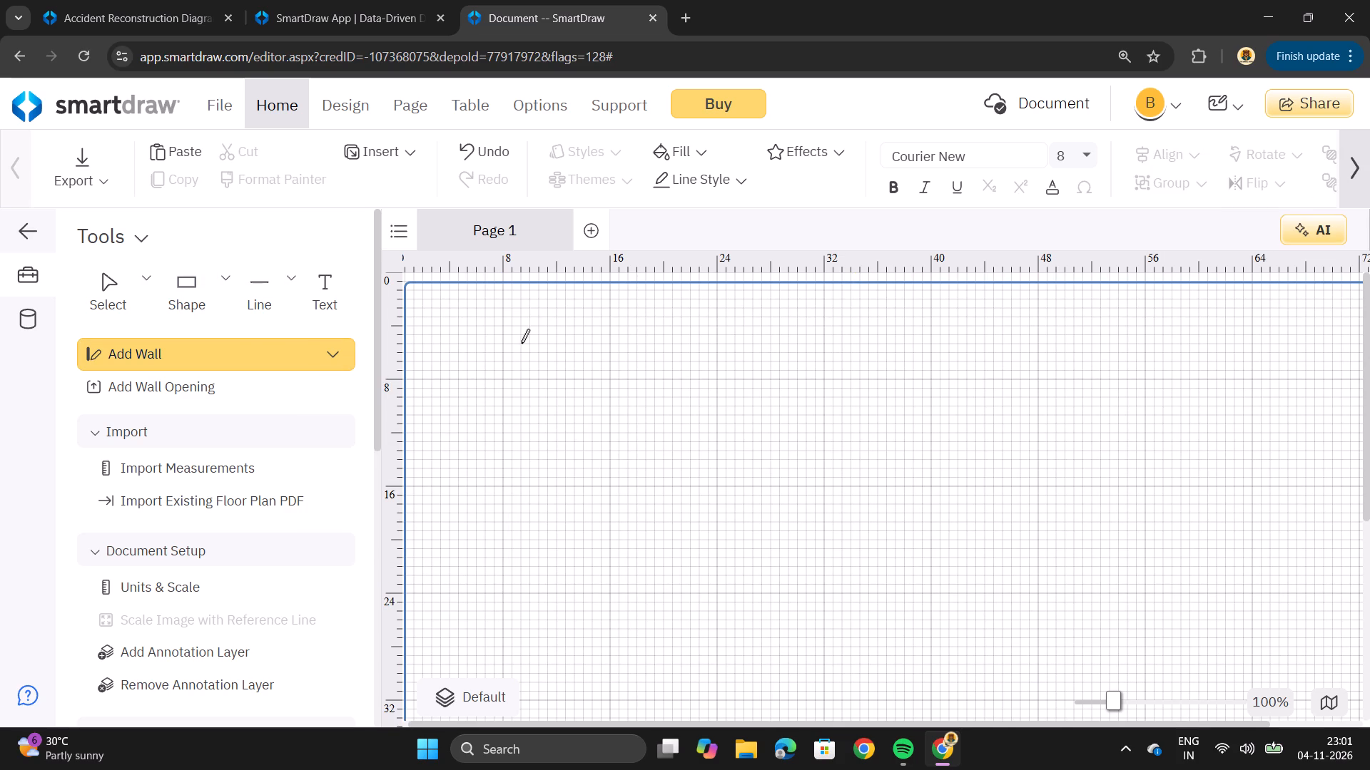
drag(502, 337, 736, 338)
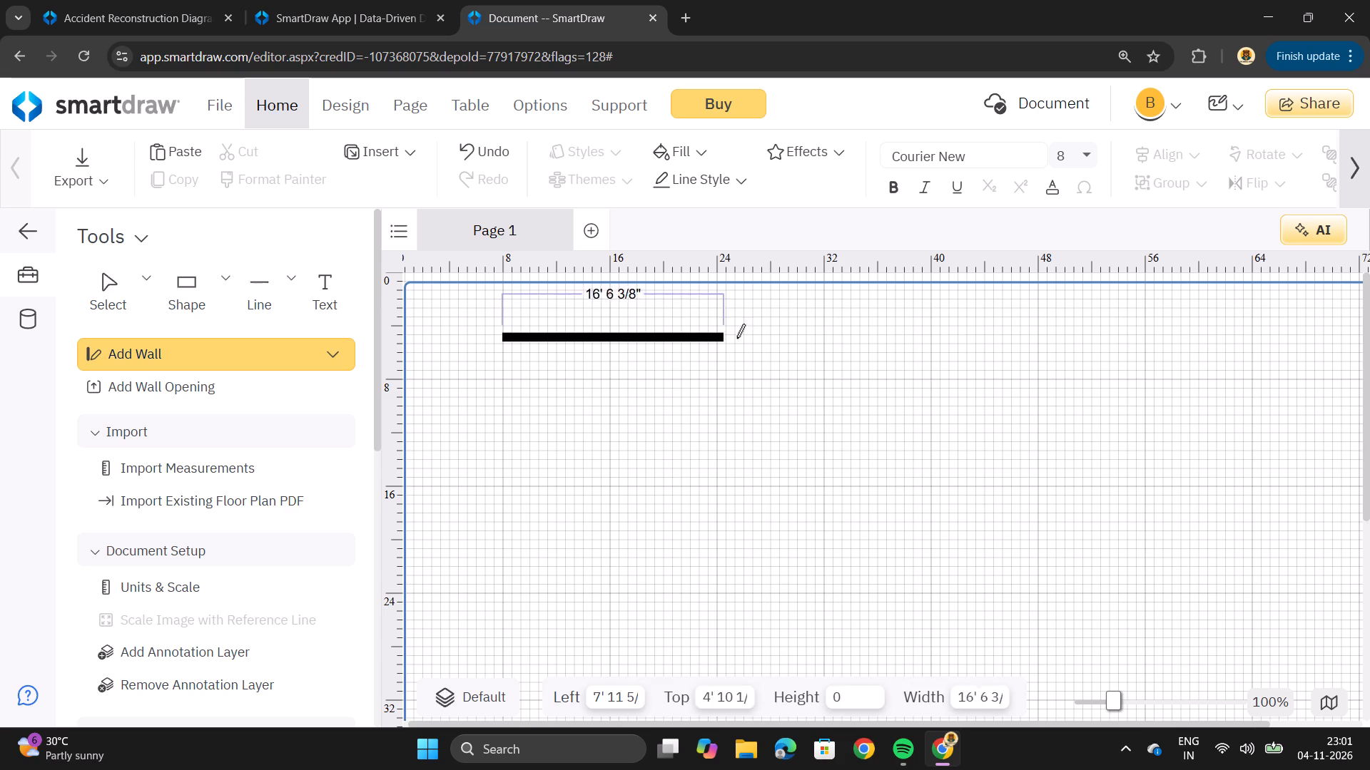
drag(736, 338, 1265, 334)
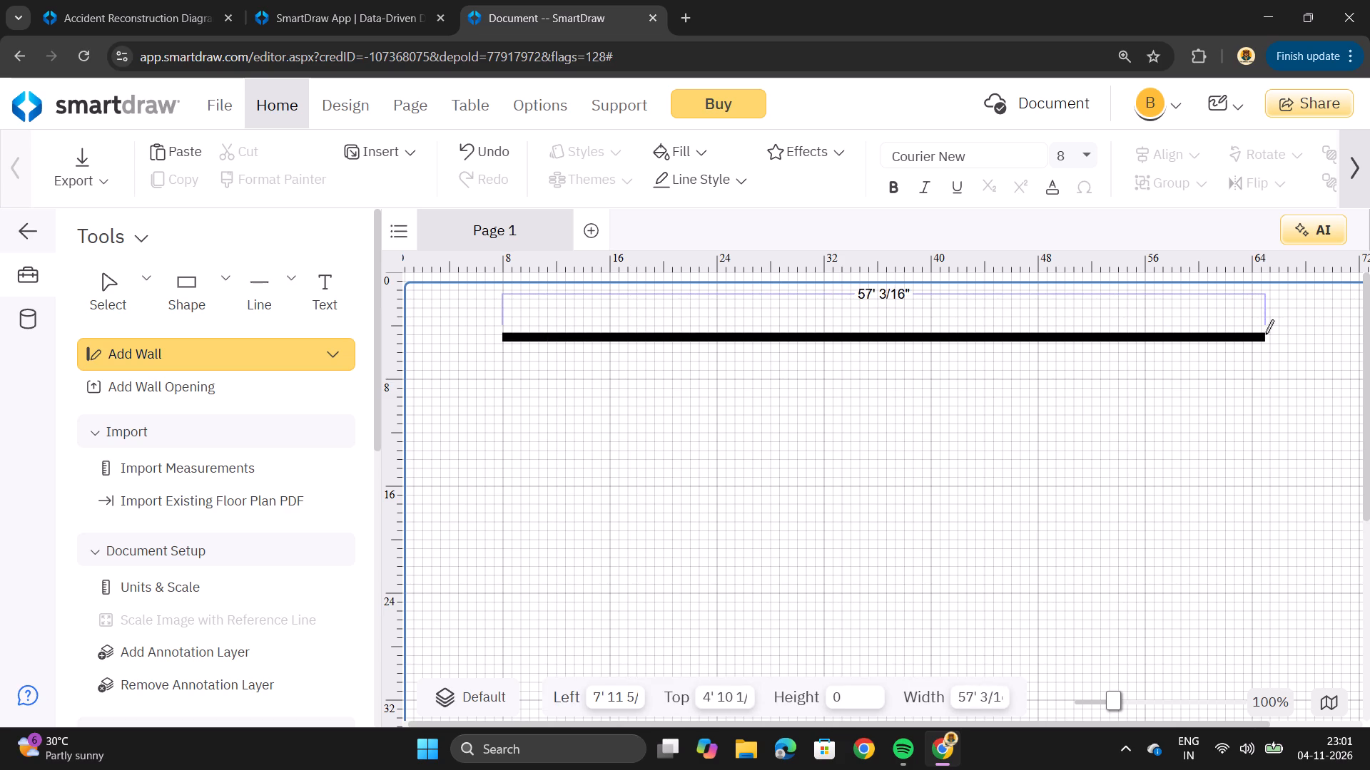
drag(1265, 334, 1254, 312)
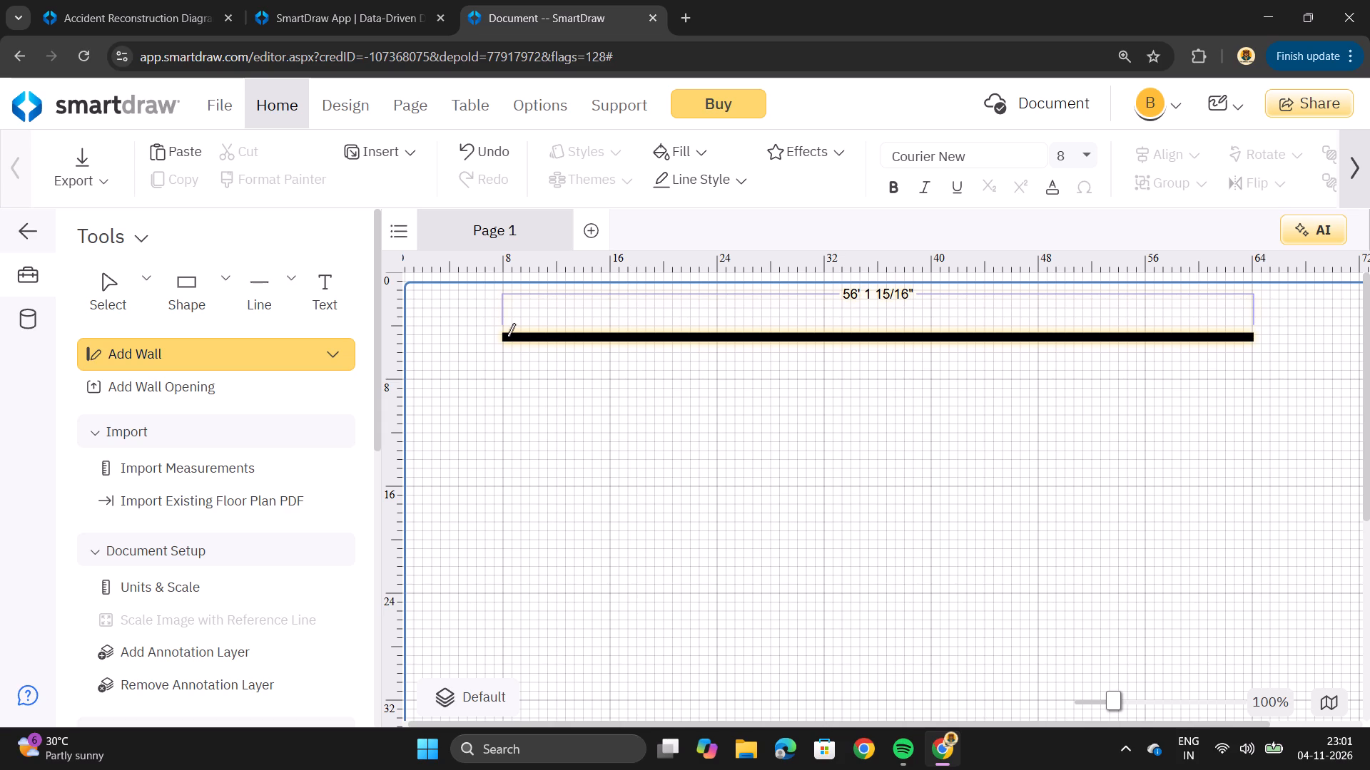
Draw a vertical wall about 24' long, joined to the top wall's left end.
drag(502, 337, 502, 525)
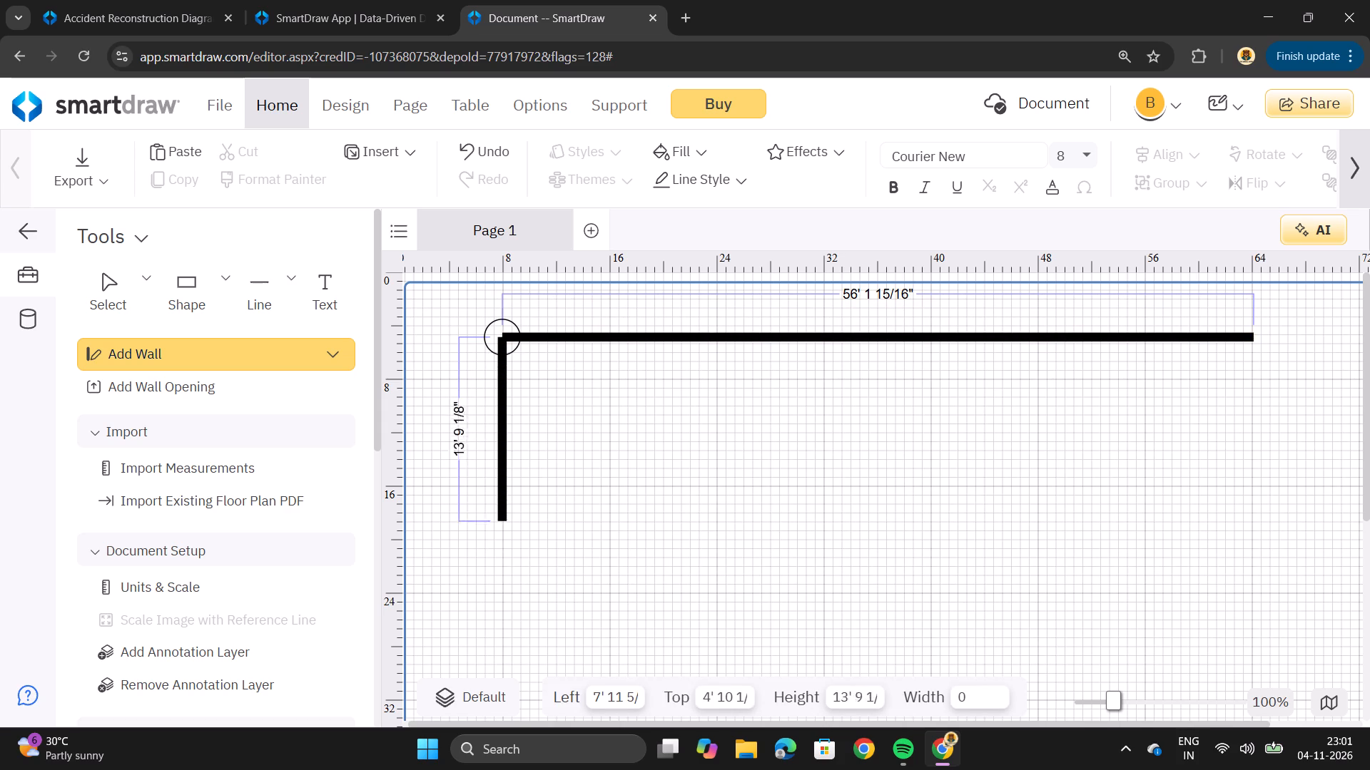
drag(502, 525, 498, 663)
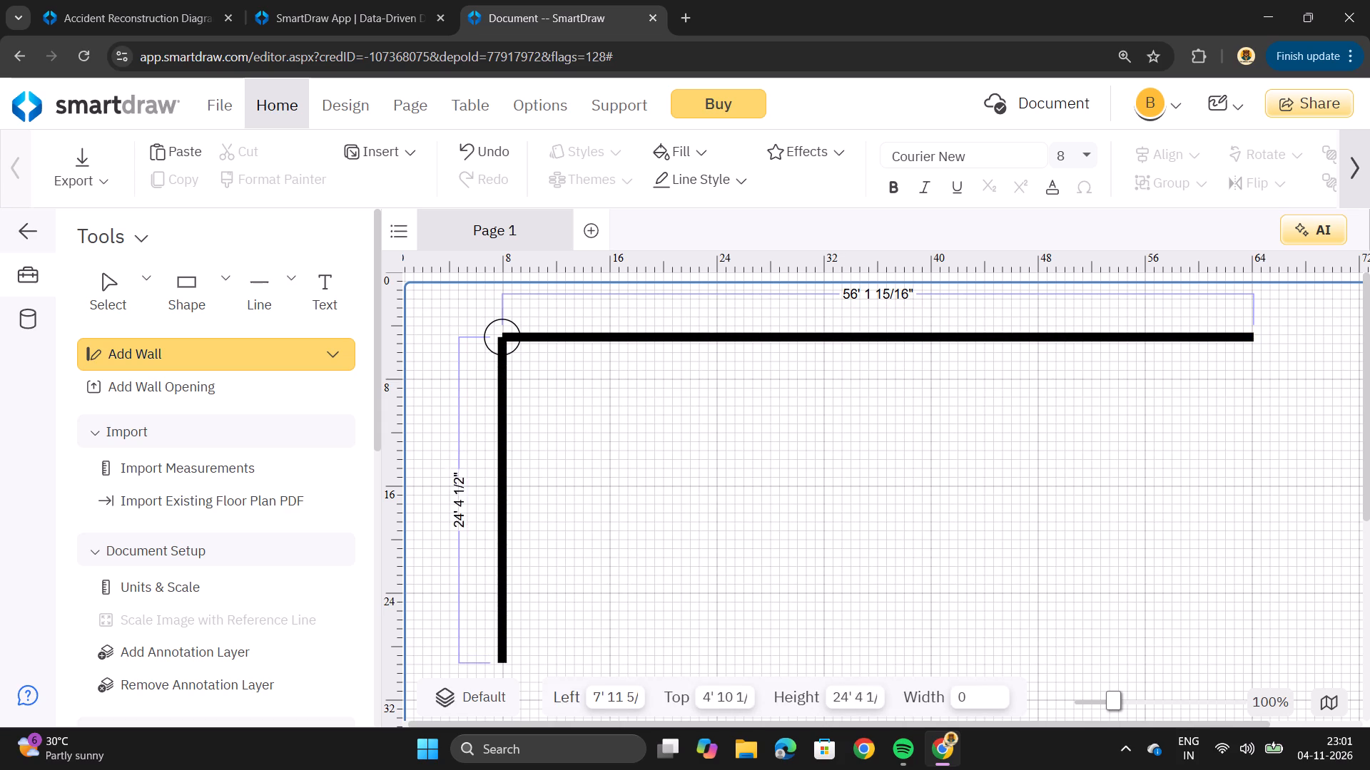
drag(498, 663, 509, 659)
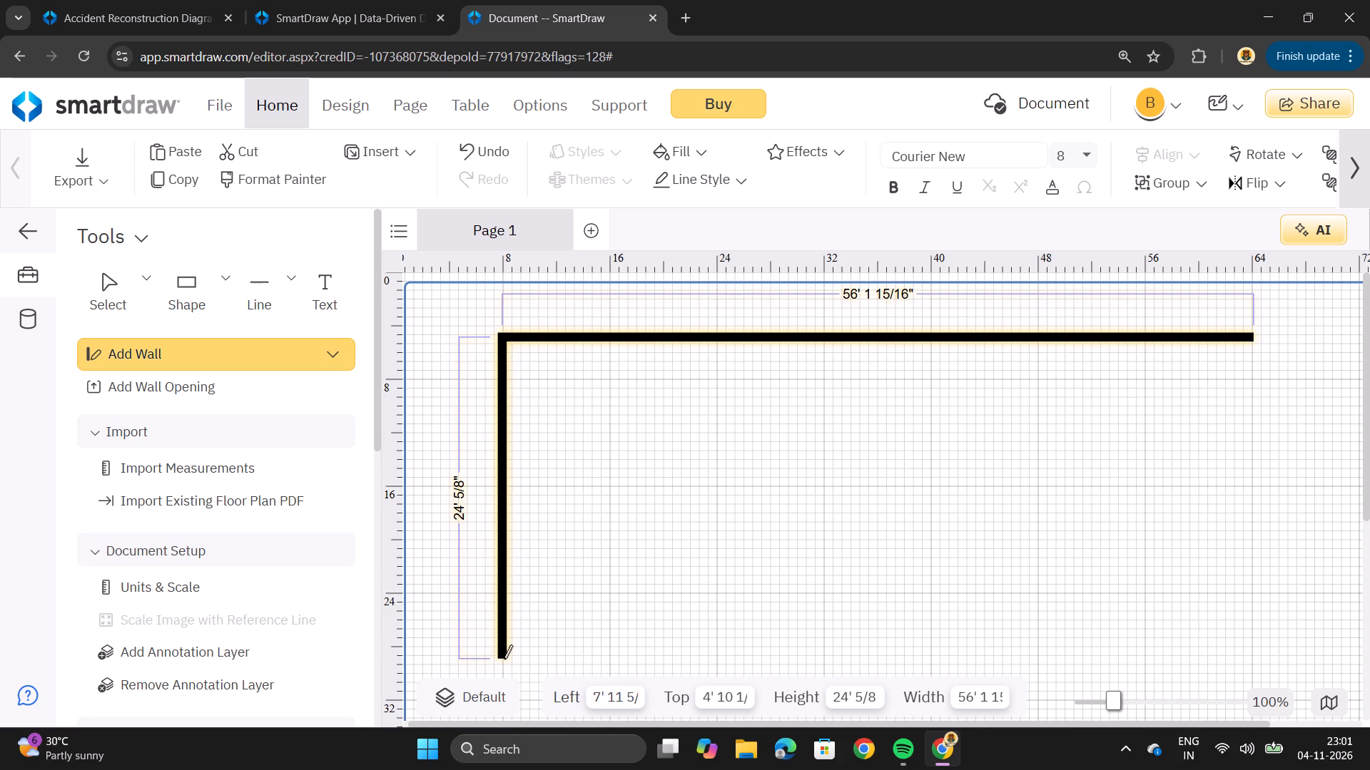
Draw a horizontal bottom wall about 57' long, joined to the left wall's lower end.
drag(504, 659, 967, 670)
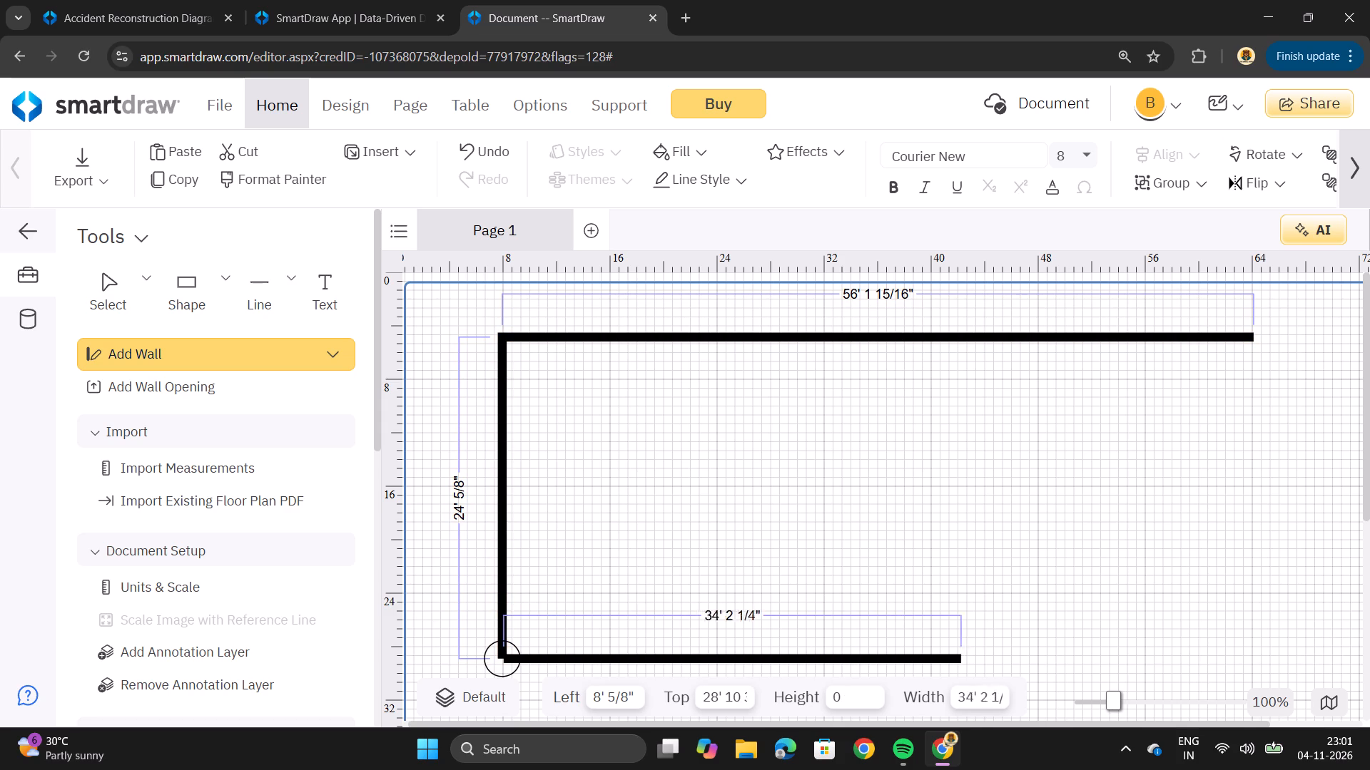
drag(967, 670, 1269, 657)
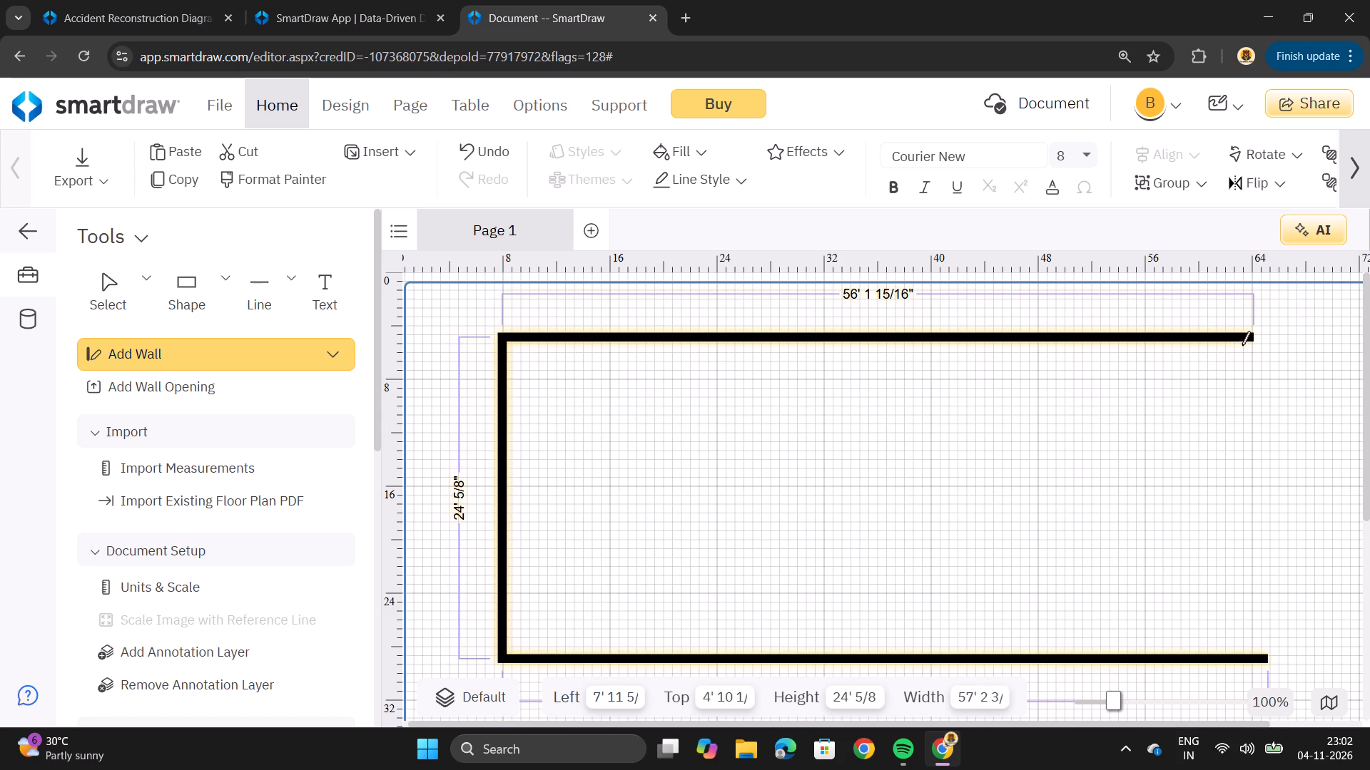
Close the outline with a wall about 24' 1" long from the top wall's right end to the bottom wall's right end.
drag(1248, 340, 1249, 616)
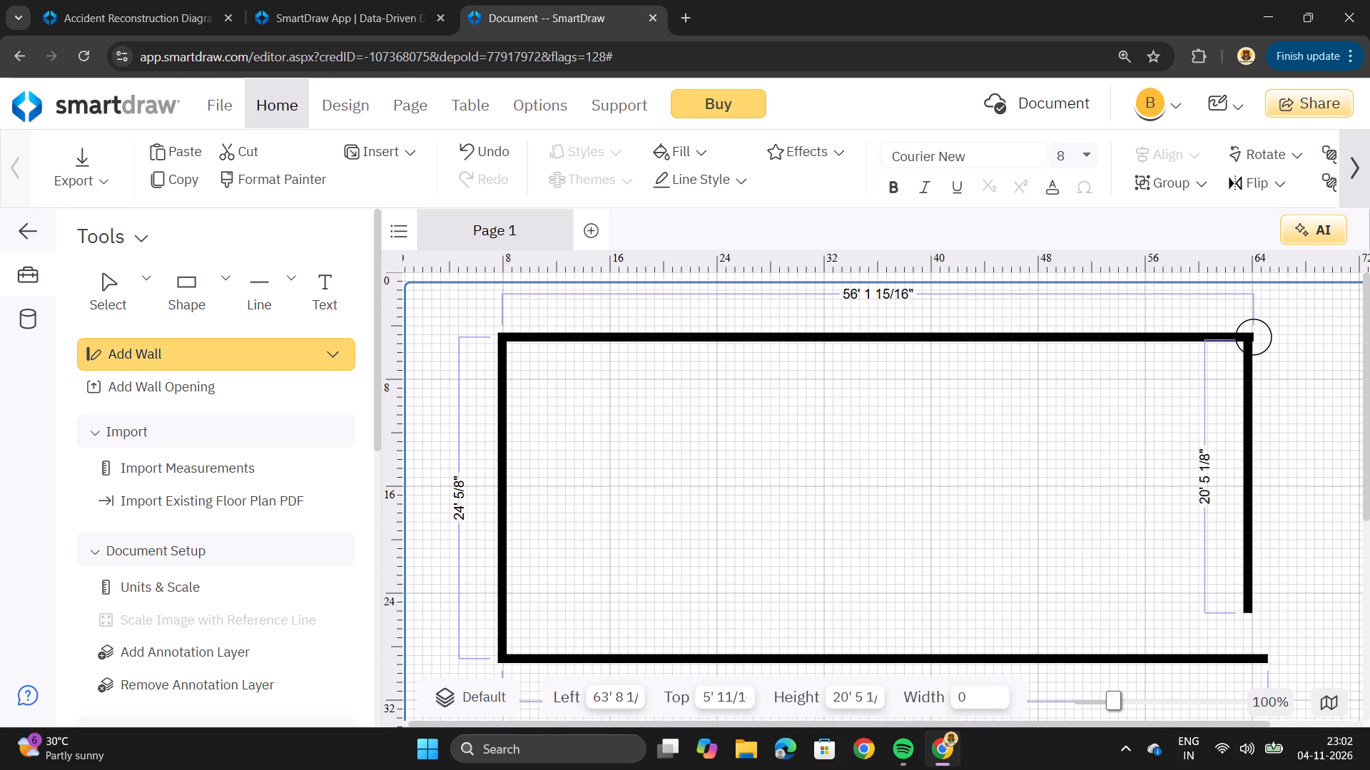
drag(1249, 616, 1262, 642)
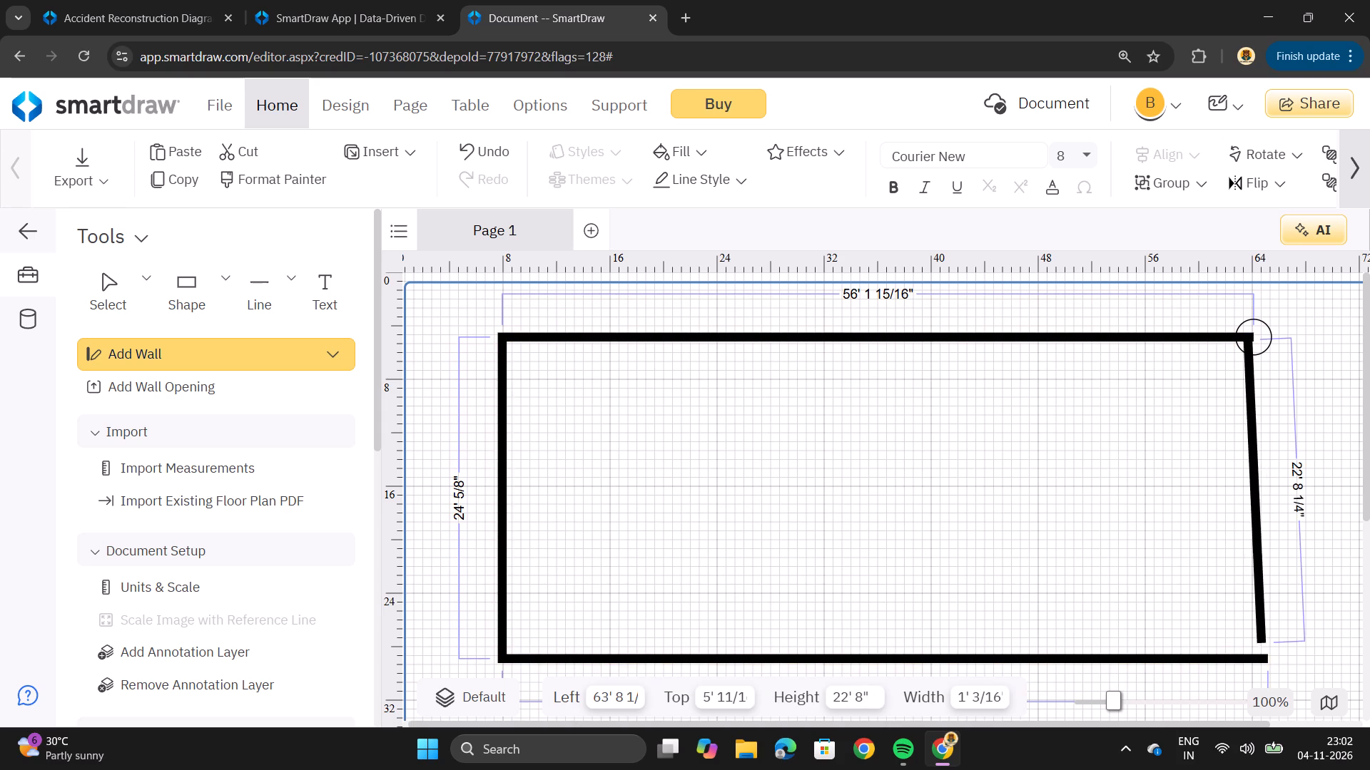
drag(1262, 642, 1261, 656)
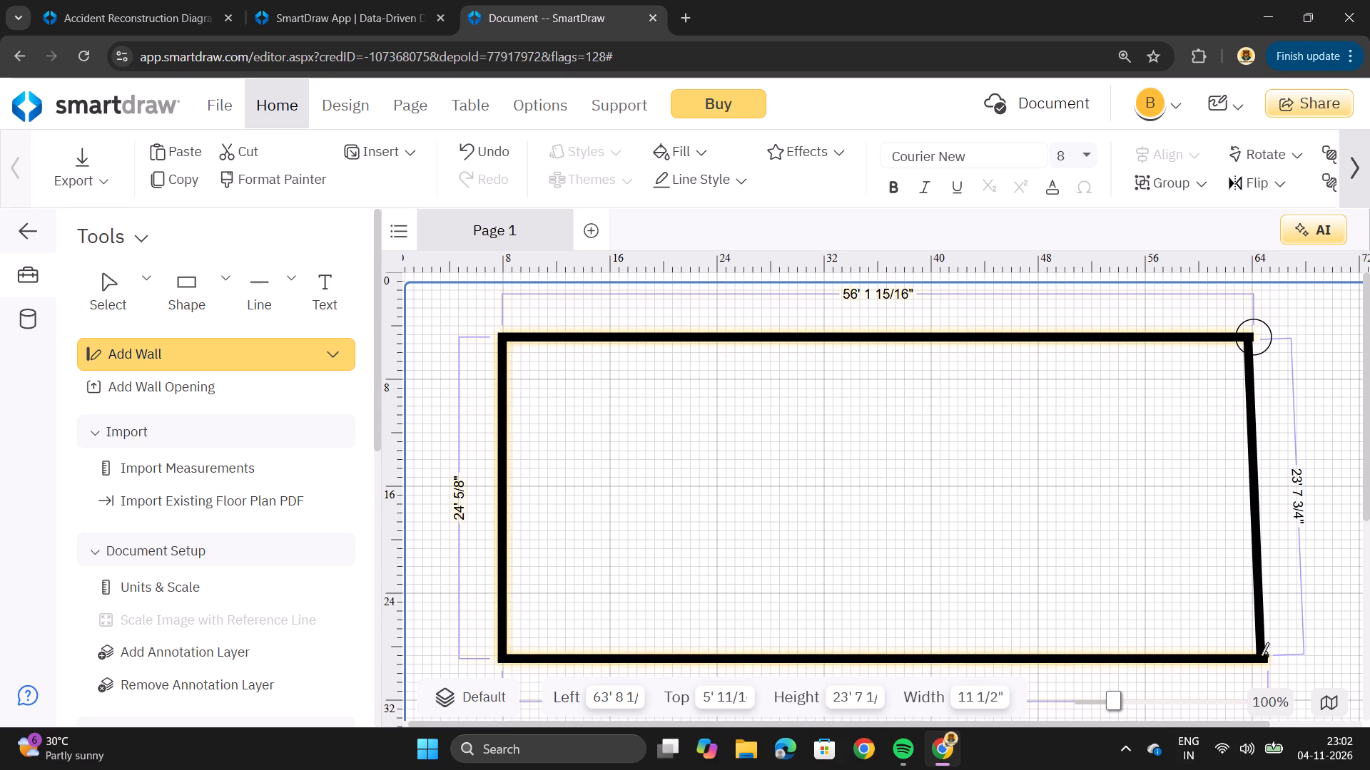
drag(1261, 656, 1259, 650)
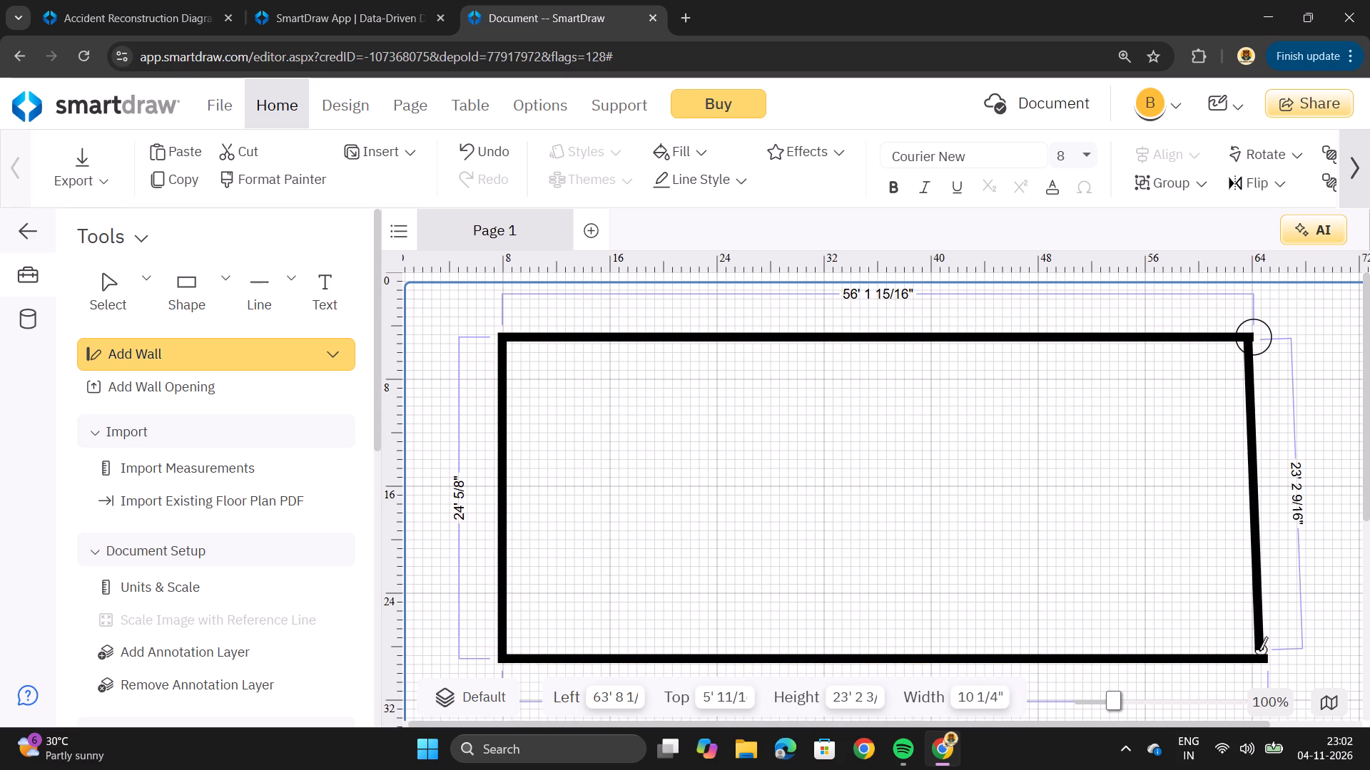
drag(1259, 650, 1262, 652)
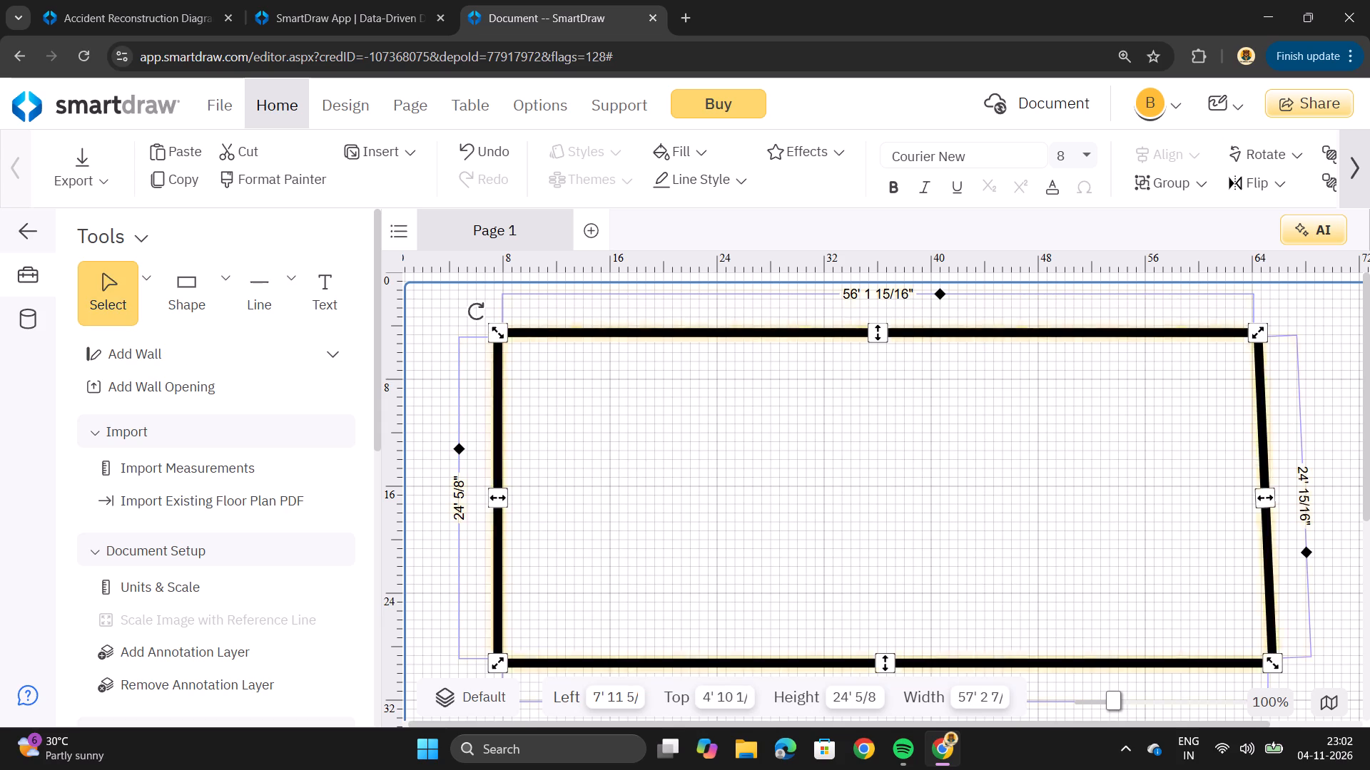
click(941, 491)
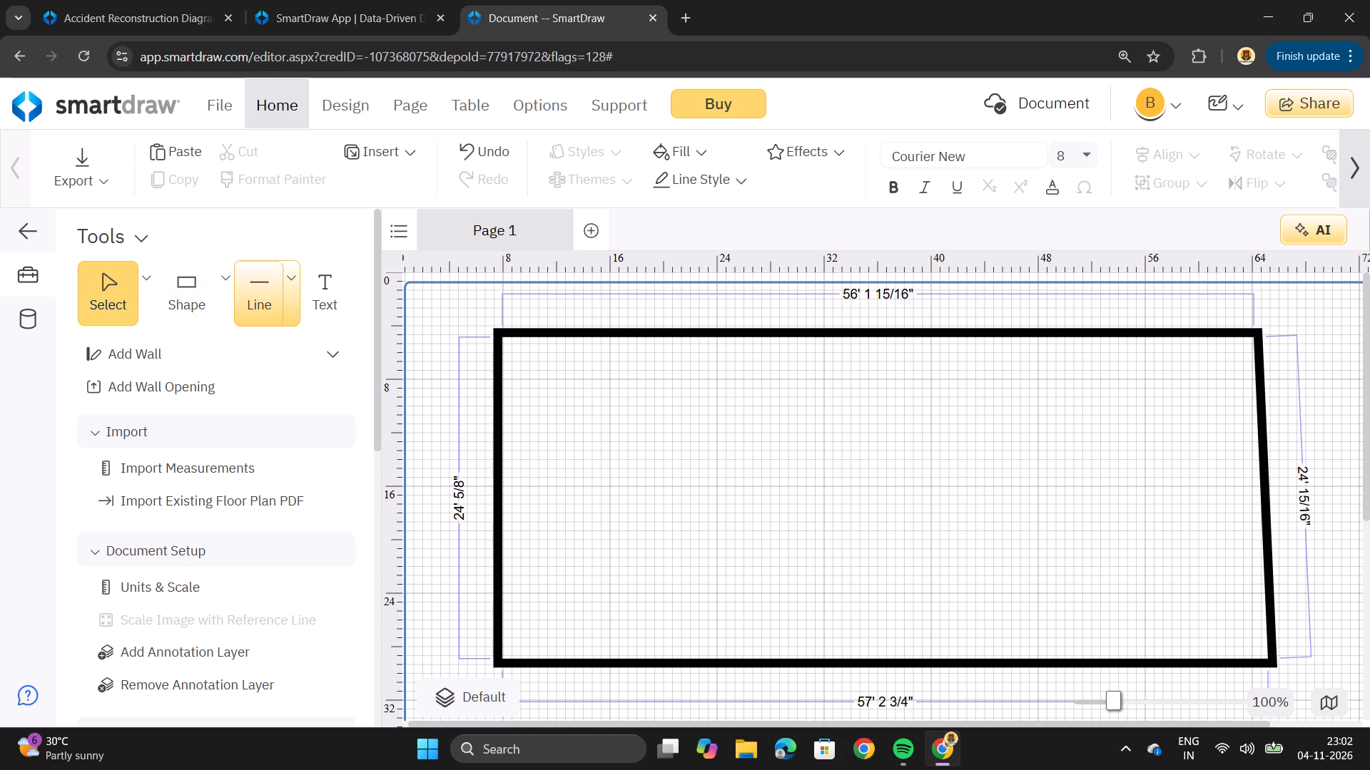
Draw an L-shaped Interior Wall 4" in the outline's upper-left corner, about 15' out from the left wall and about 8' 10" up.
click(306, 354)
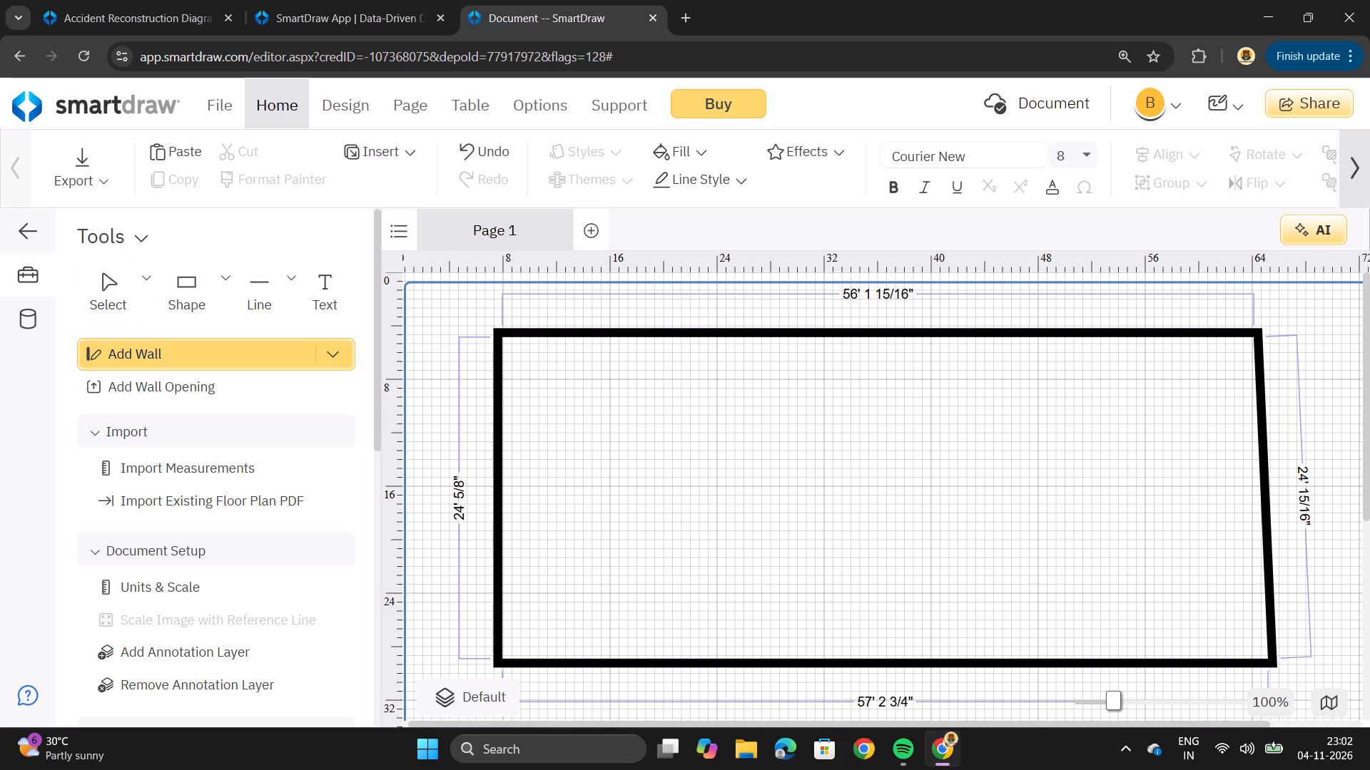
click(335, 351)
click(395, 404)
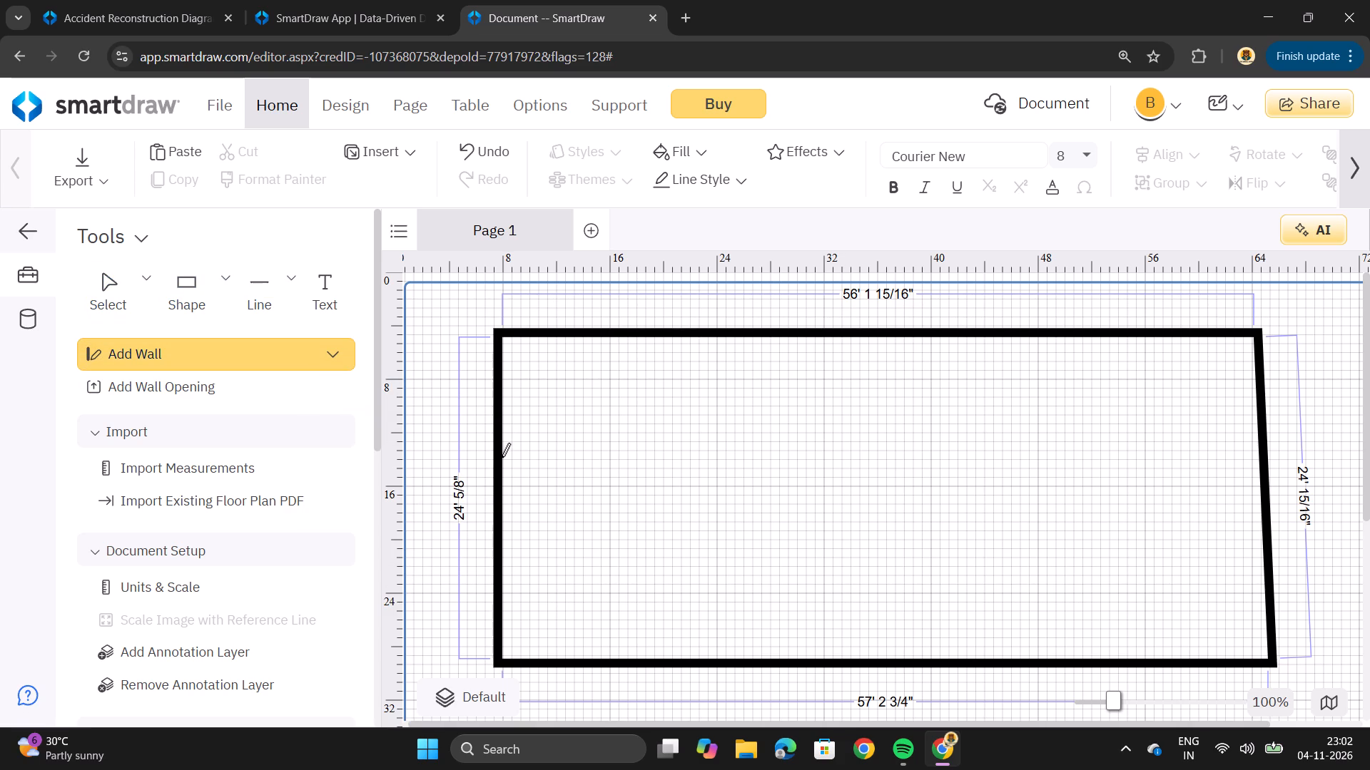
drag(502, 461, 703, 458)
drag(703, 455, 700, 355)
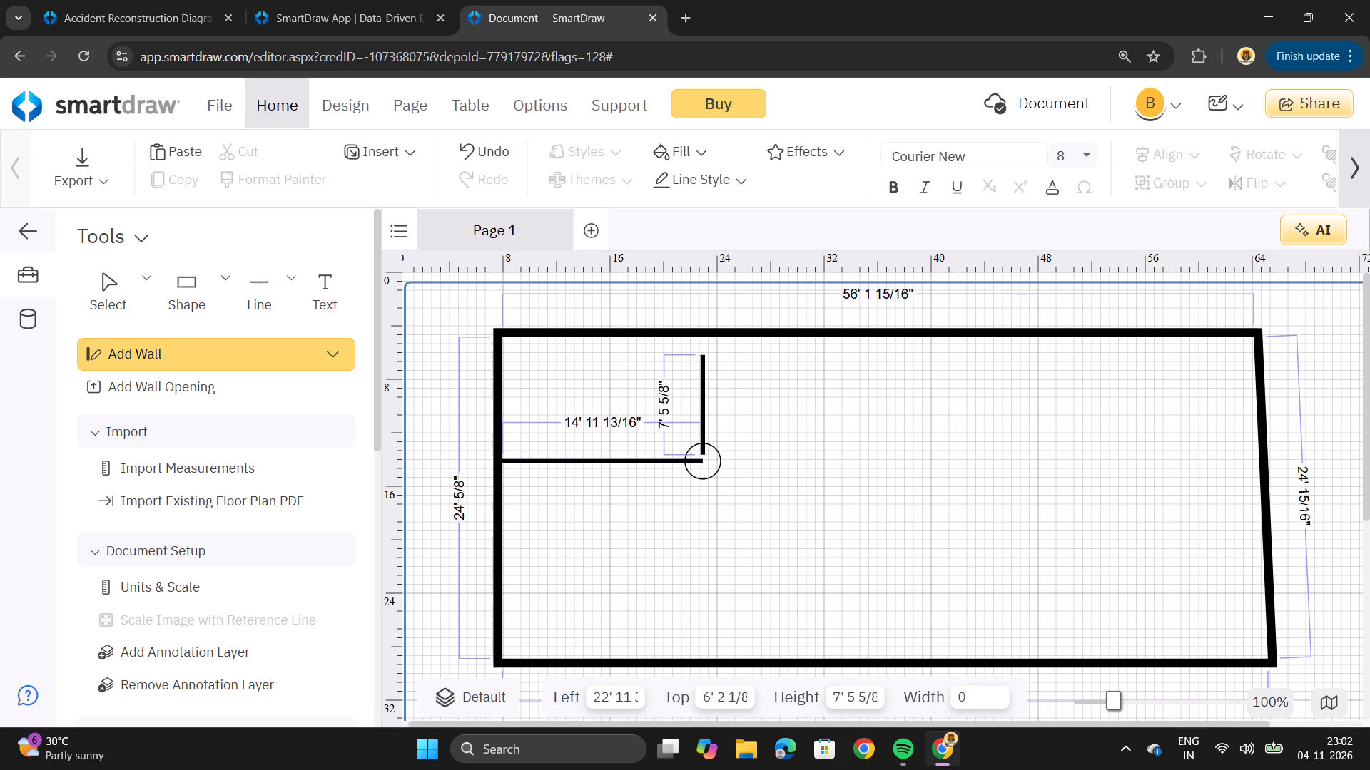
drag(700, 355, 706, 350)
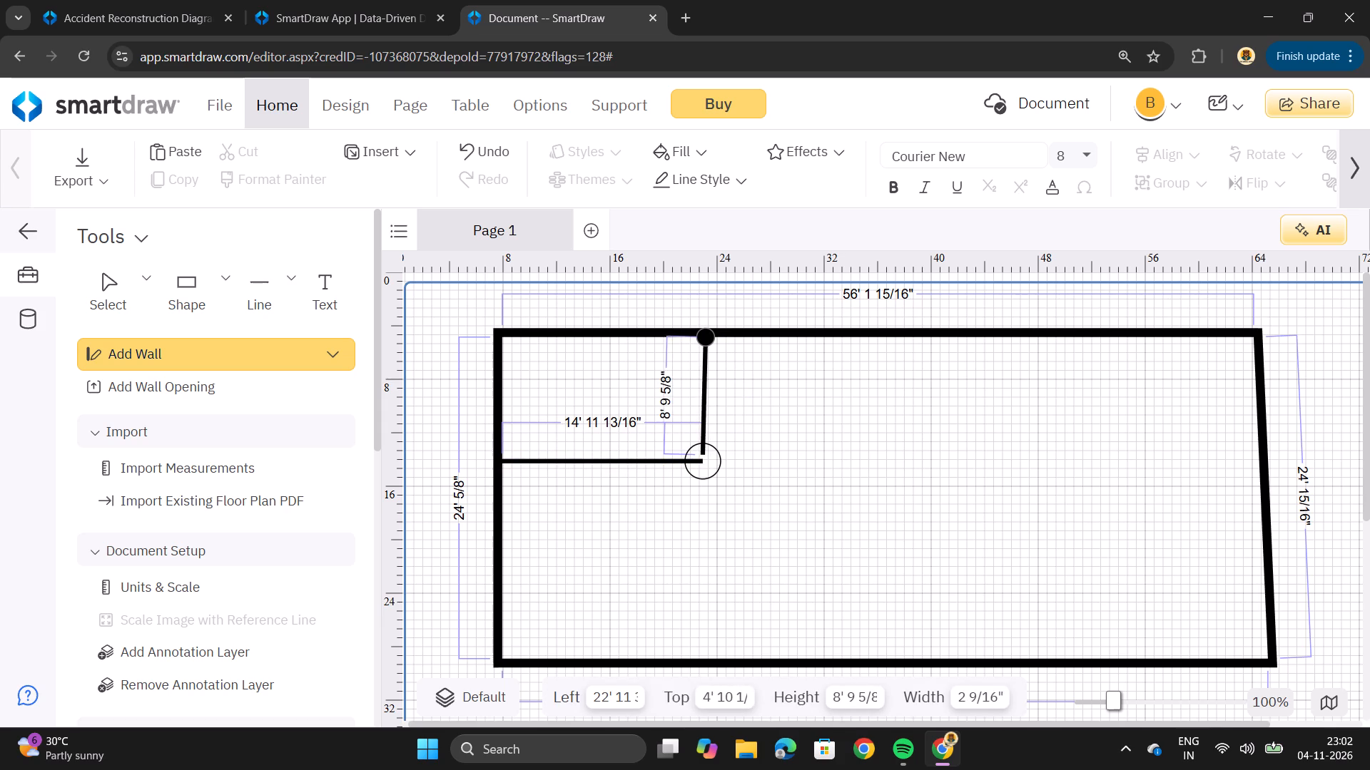
drag(706, 350, 699, 351)
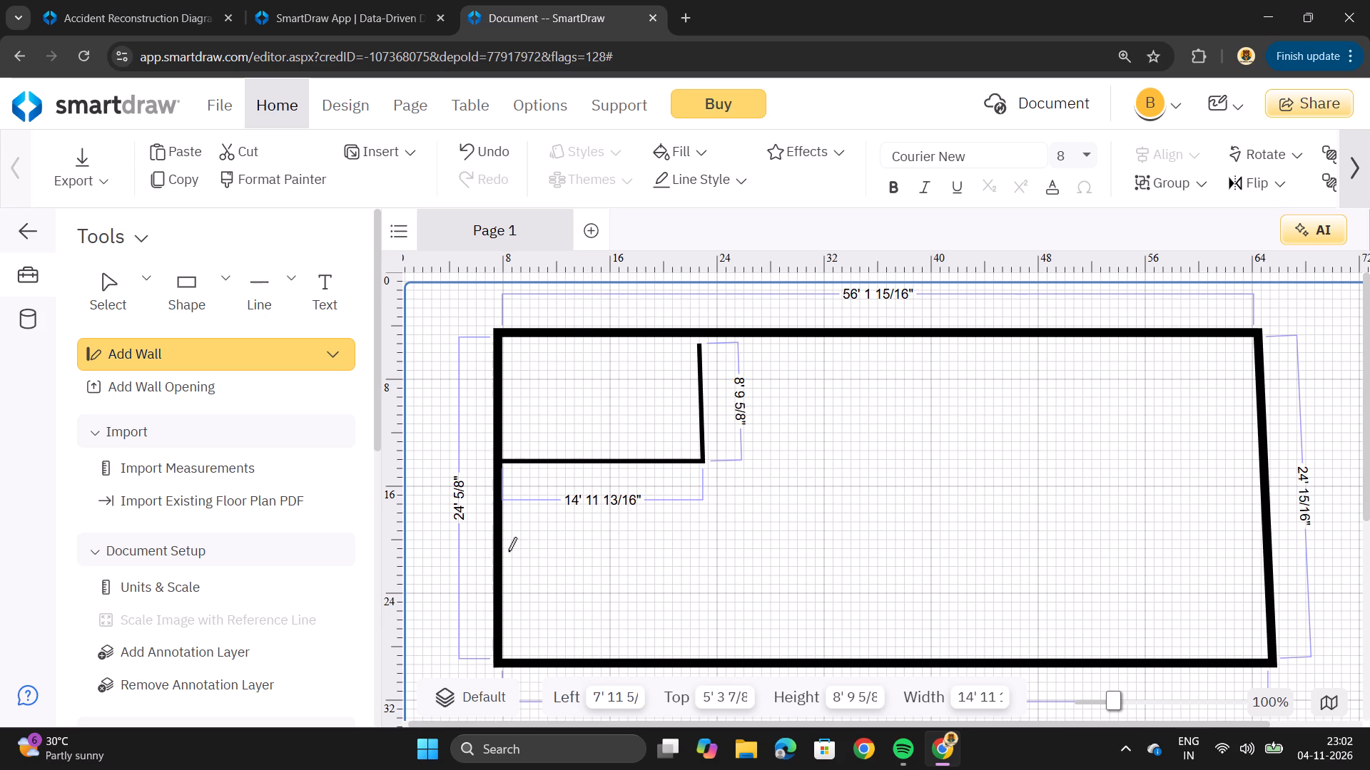
Enclose a lower-left room with an interior wall about 15' 5" out from the left wall and about 8' 1" down to the bottom wall.
drag(503, 552, 599, 543)
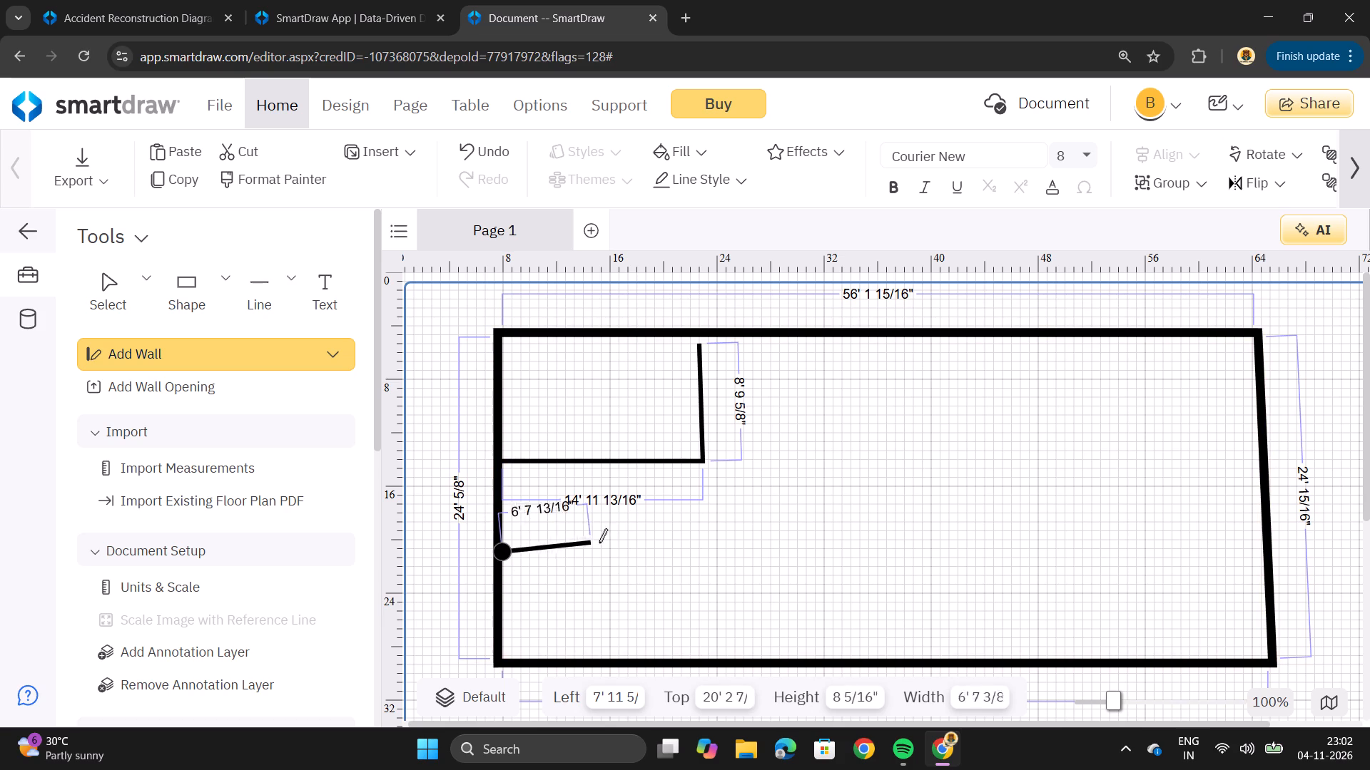
drag(599, 543, 709, 550)
drag(709, 550, 710, 635)
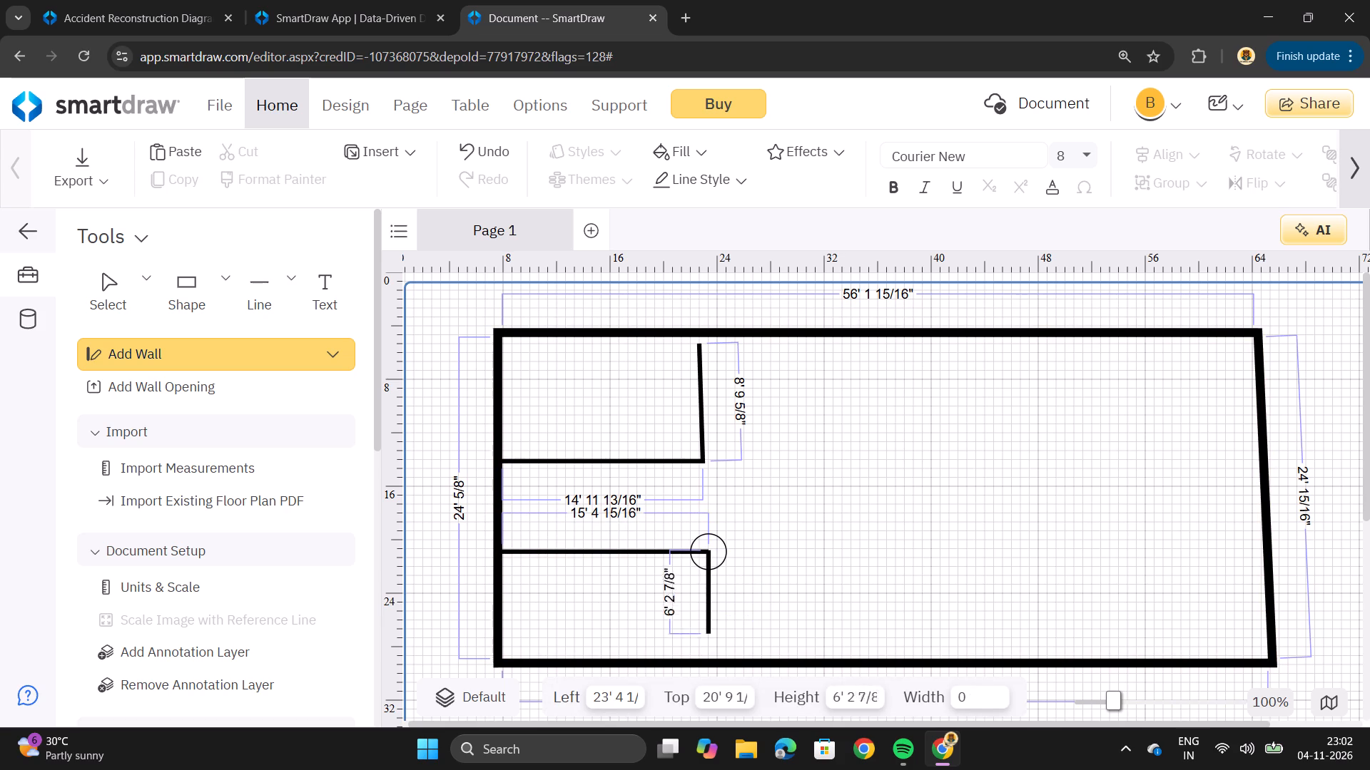
drag(710, 635, 709, 648)
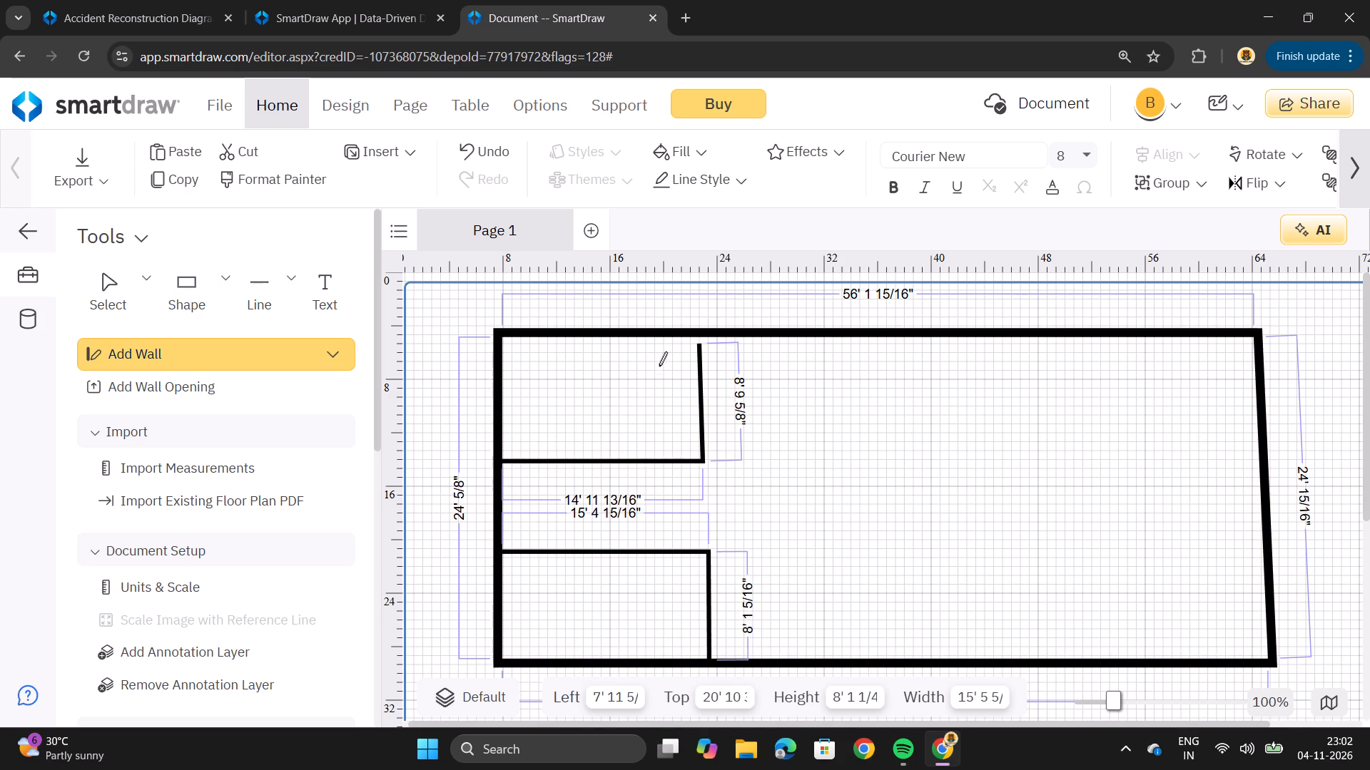
Bridge the gap between the upper-left room's vertical partition and the top wall with a short interior wall about 1' 1" long.
click(698, 352)
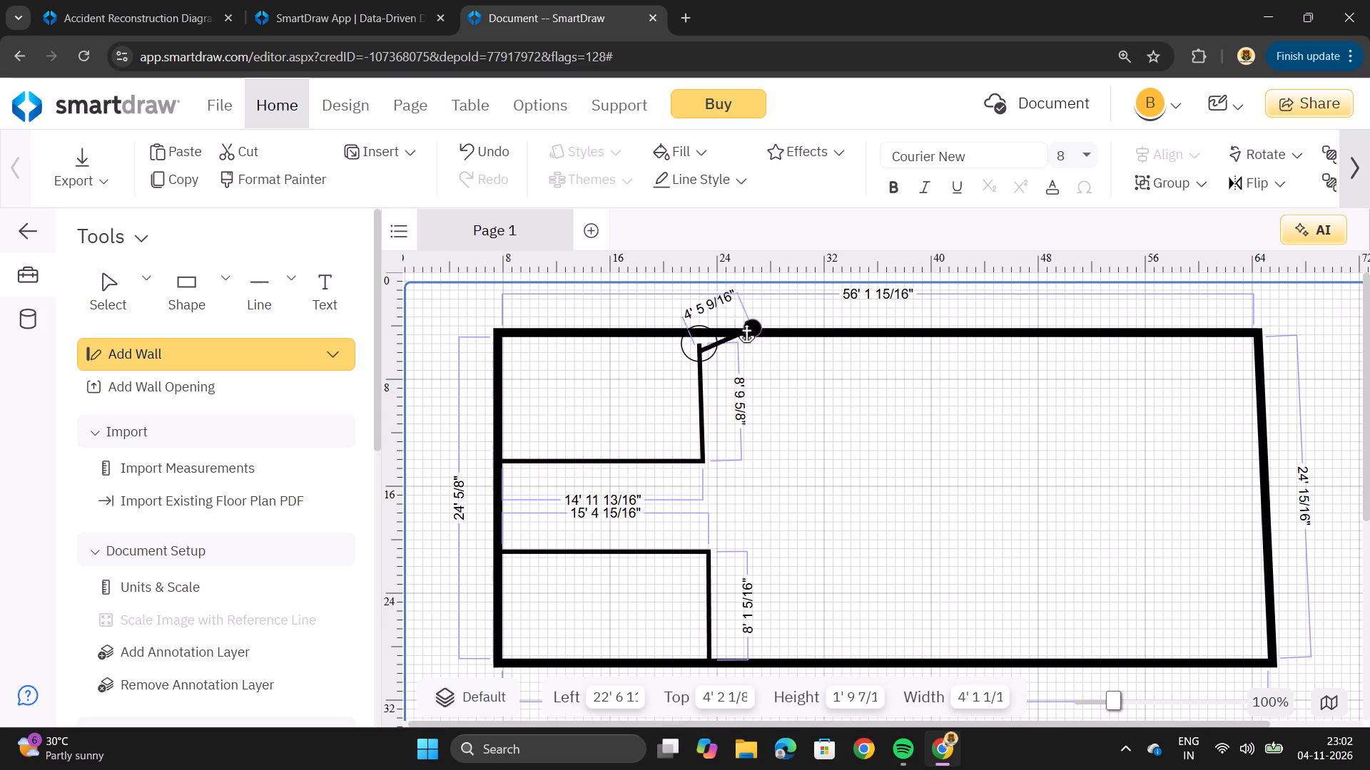
right_click(699, 352)
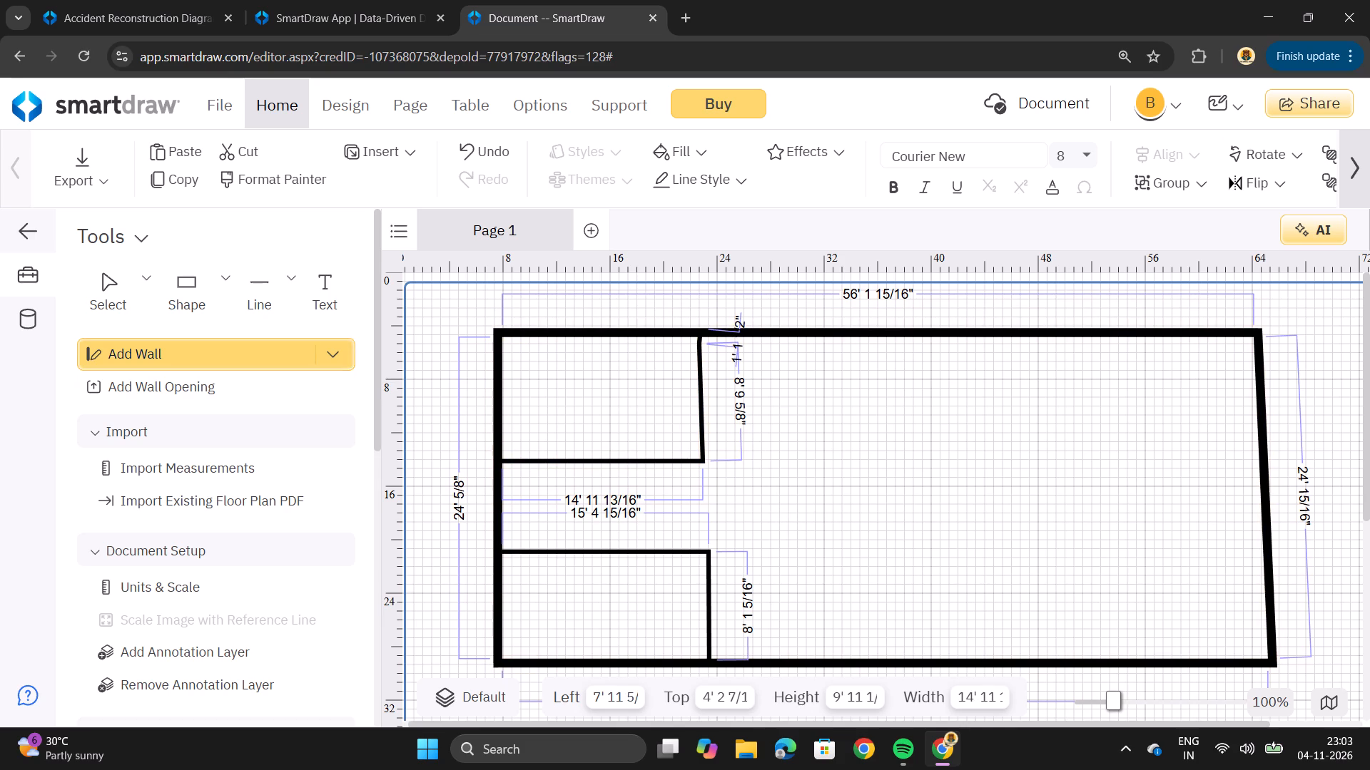
Draw a vertical Interior Wall 4" about 24' 5" long from top wall to bottom wall, about 36' 5" from the page's left edge.
click(335, 351)
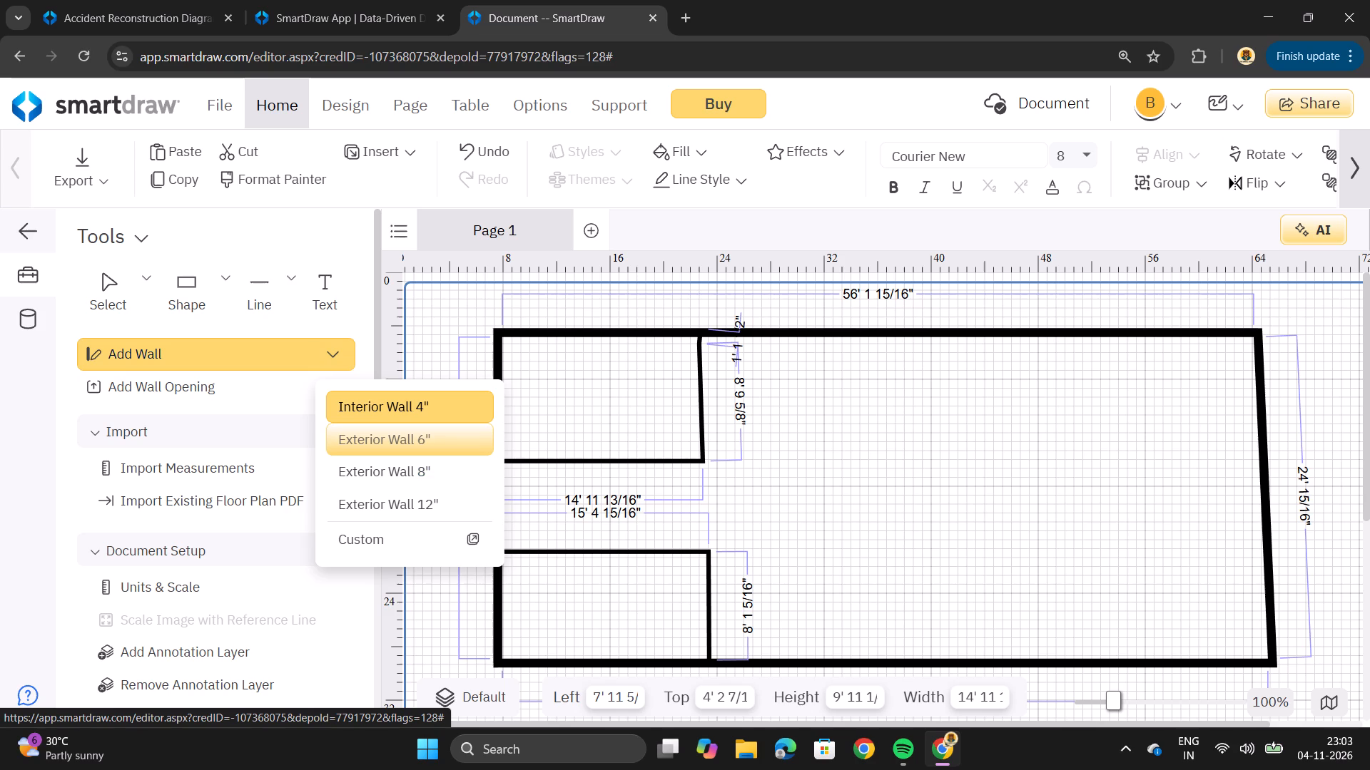
click(420, 409)
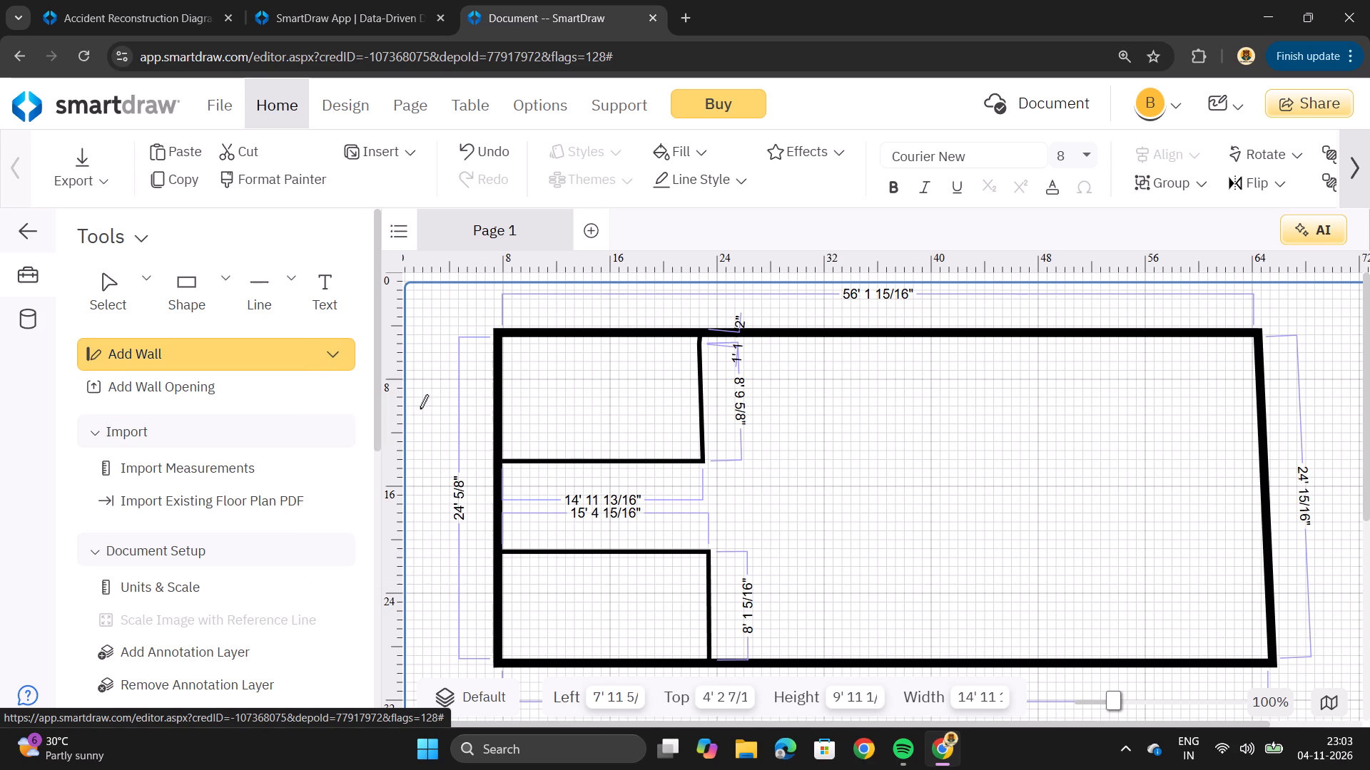
click(818, 337)
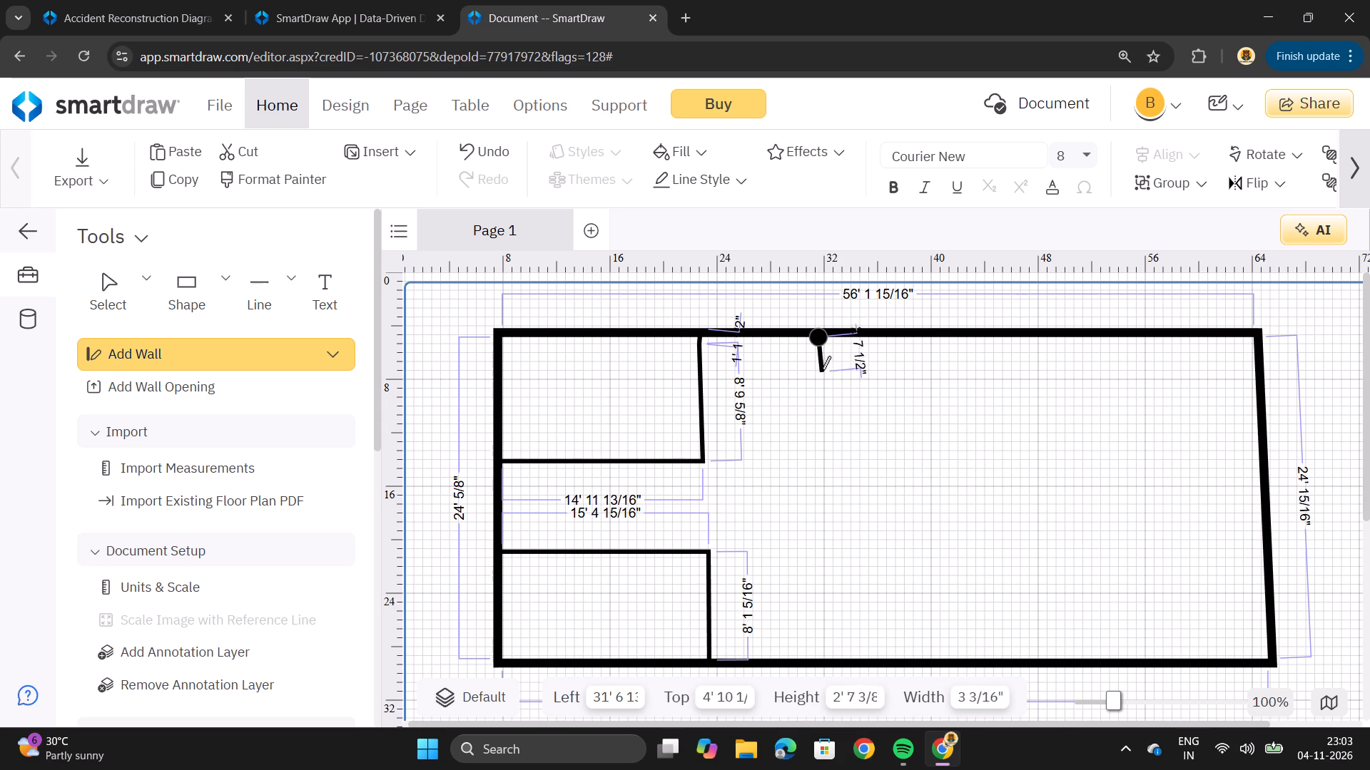
right_click(818, 334)
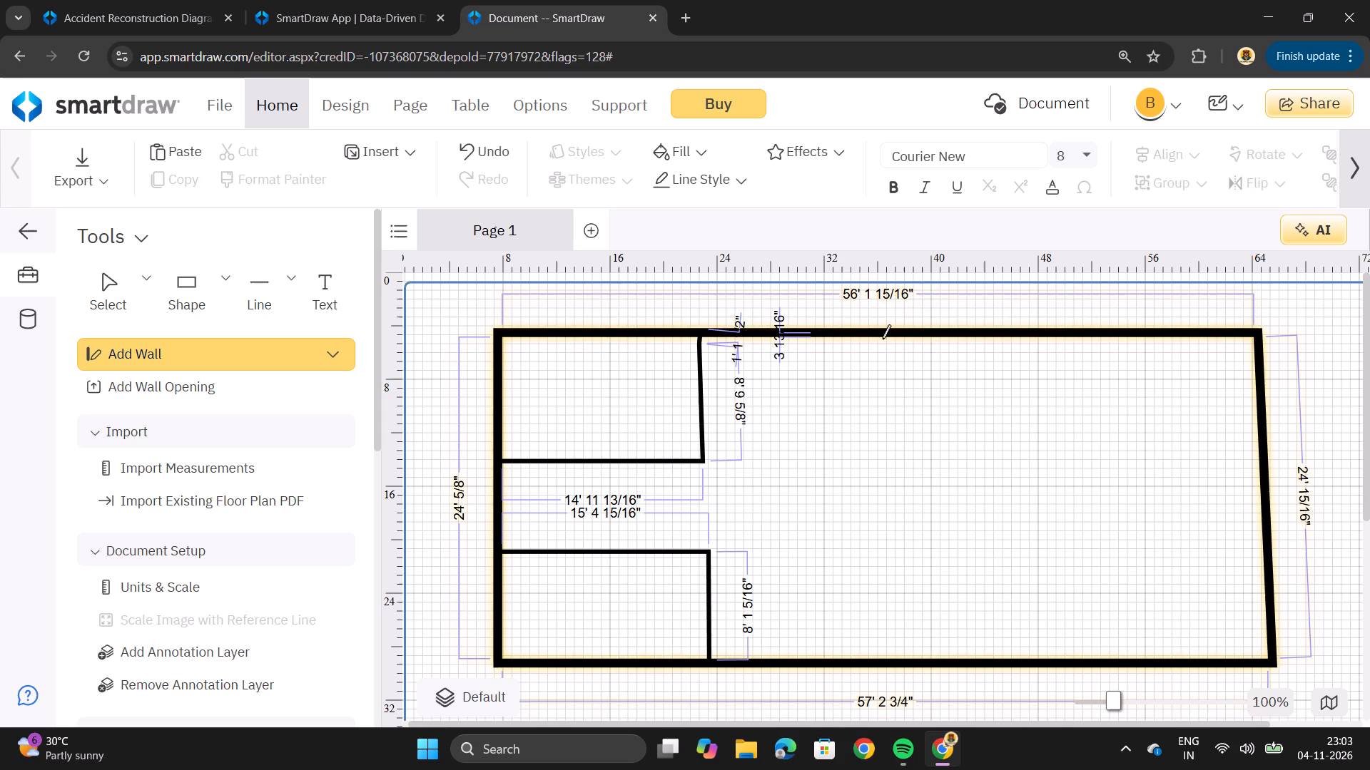
drag(884, 334, 896, 495)
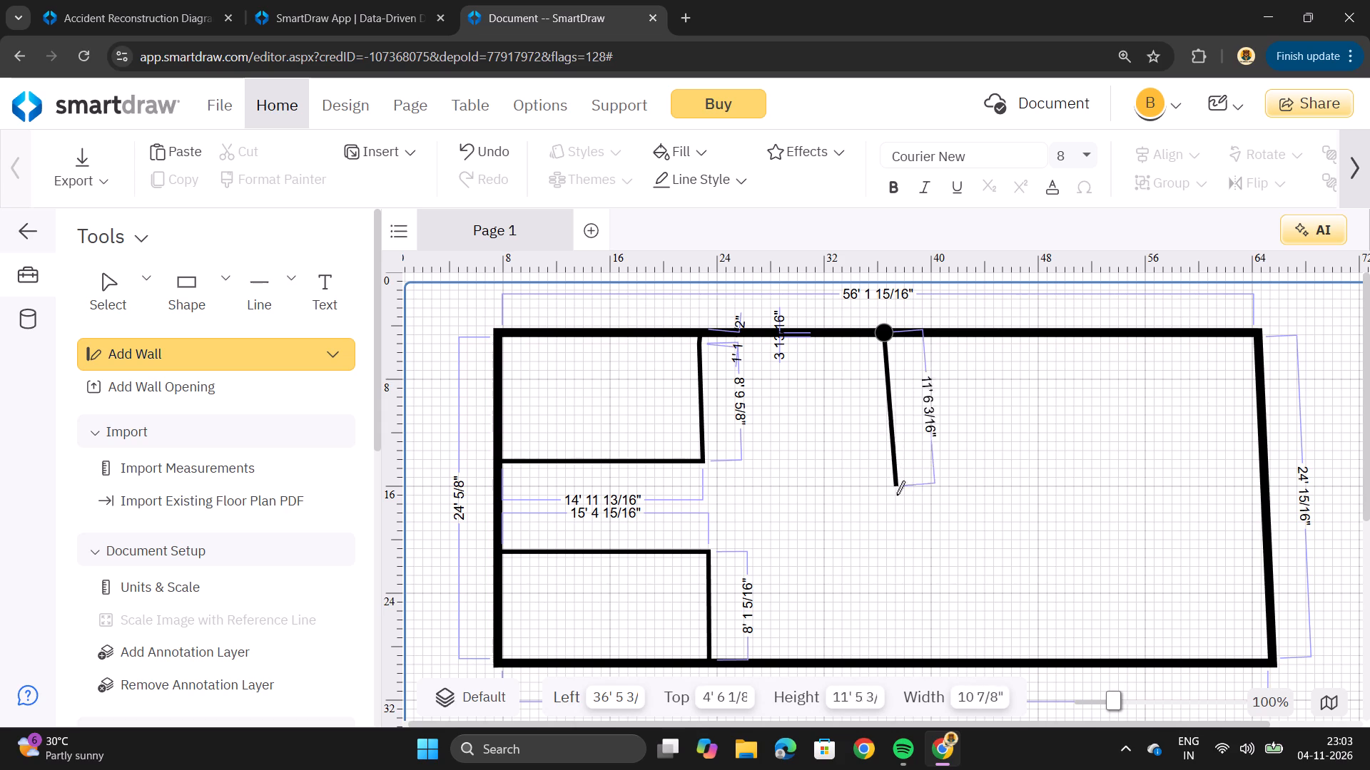
drag(896, 495, 895, 652)
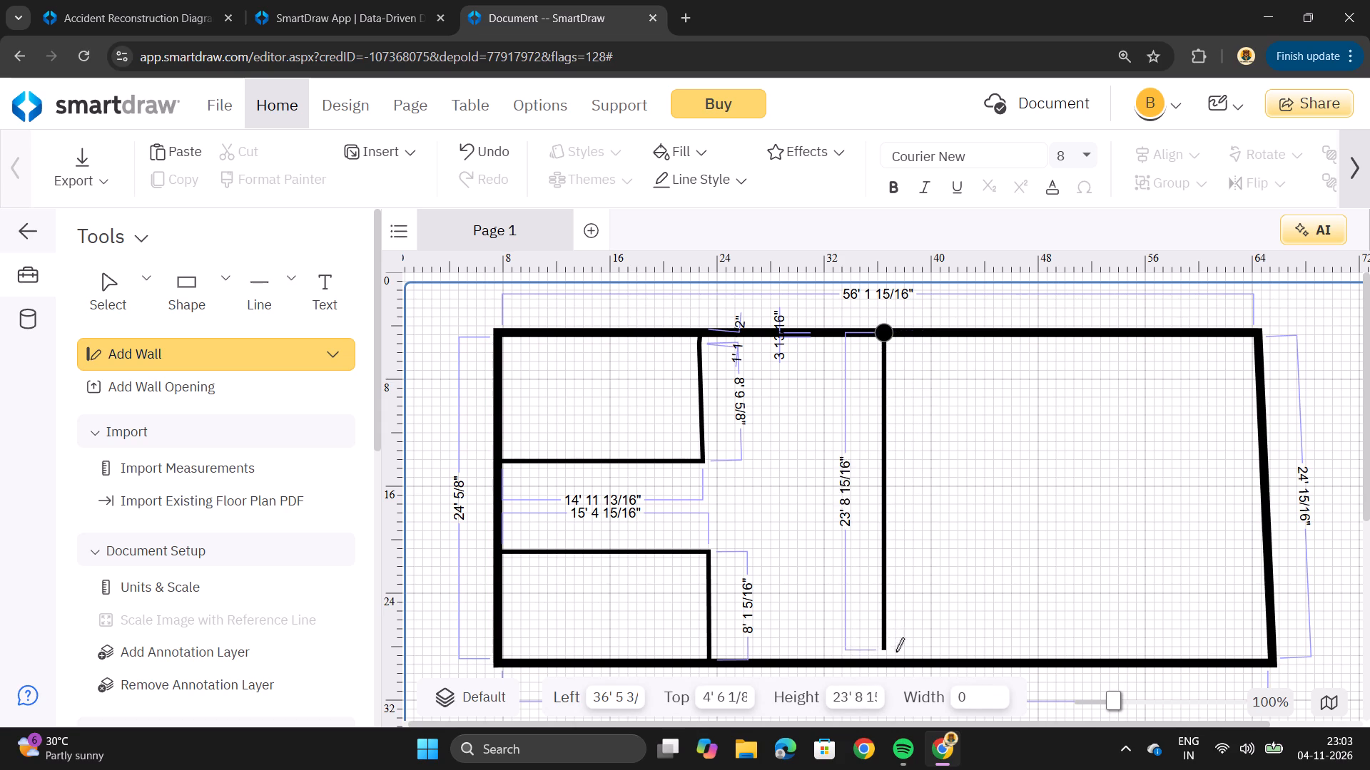
drag(895, 652, 899, 660)
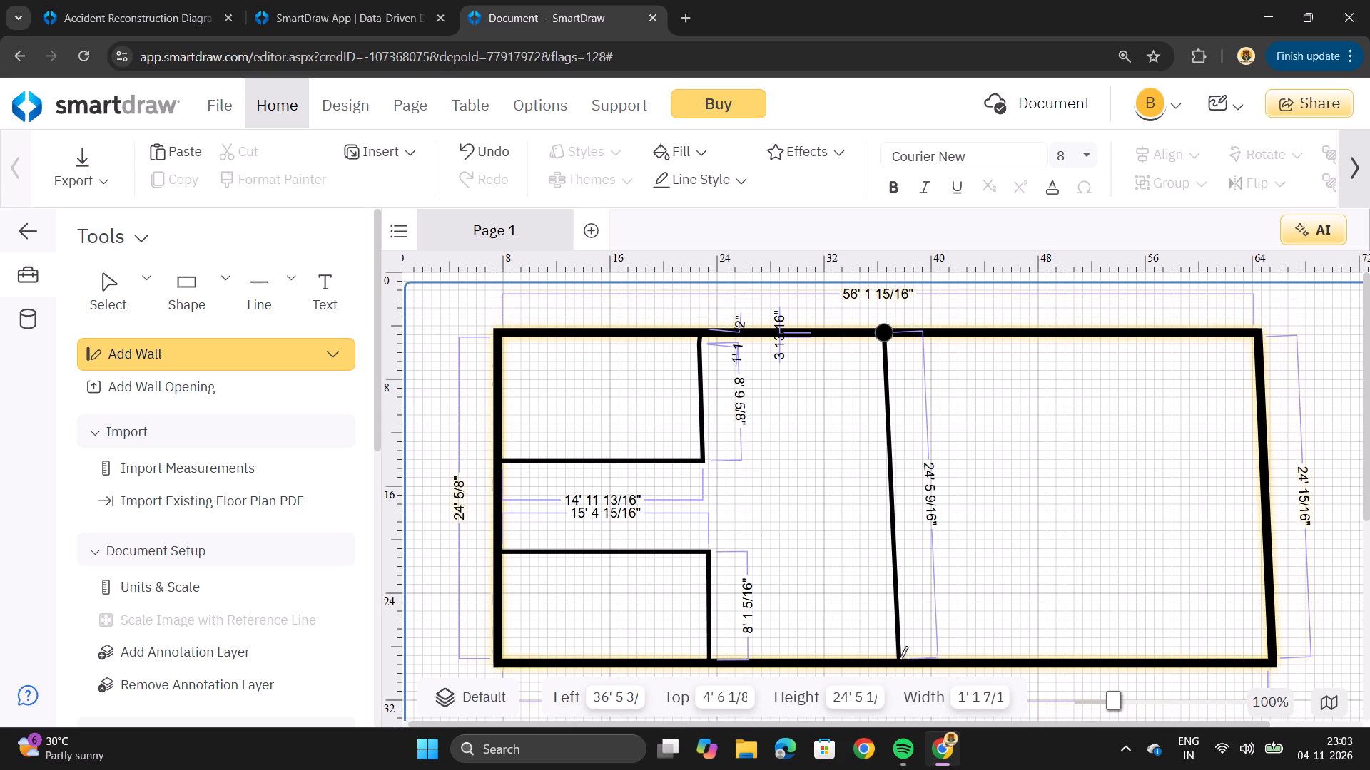
drag(899, 660, 898, 660)
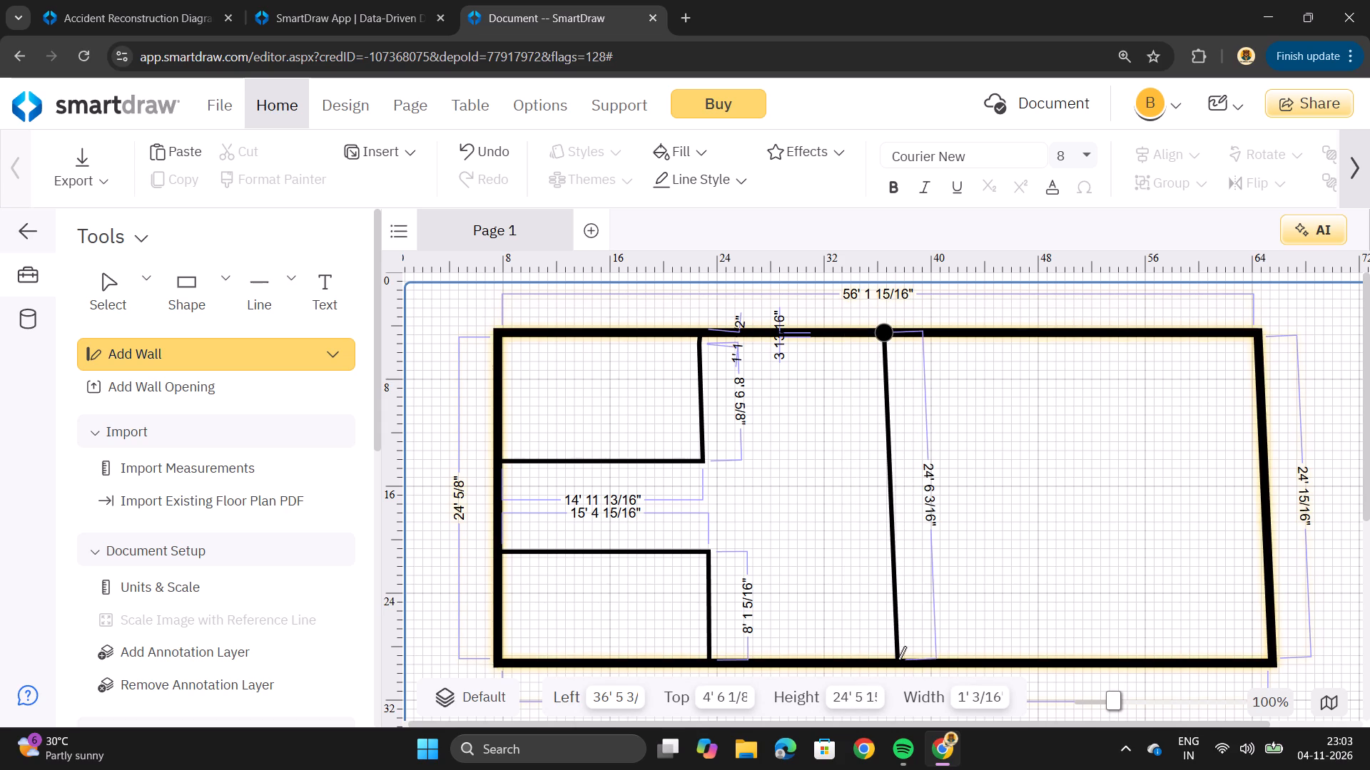
drag(898, 660, 893, 659)
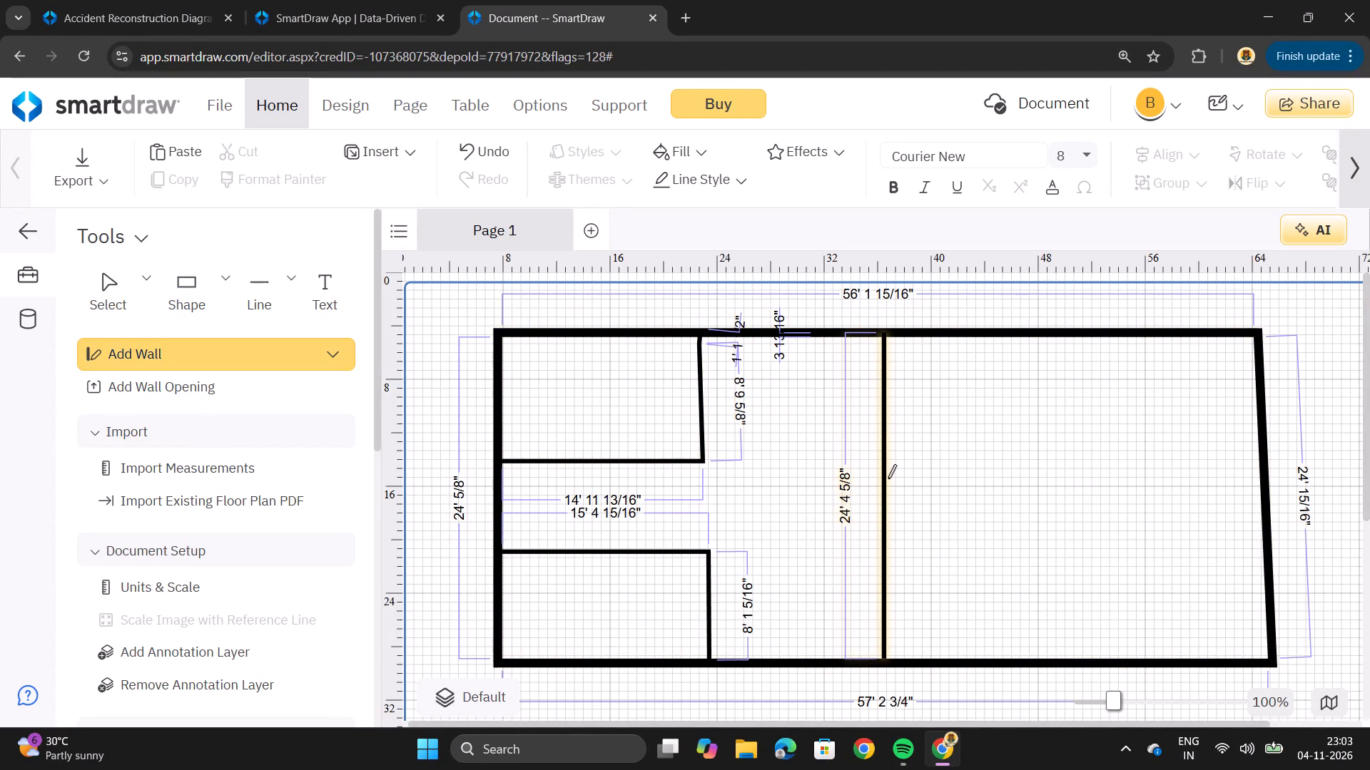
Enclose a room right of the full-height divider with interior walls about 12' 10" across and about 10' 9" up to the top wall.
drag(888, 478, 1022, 477)
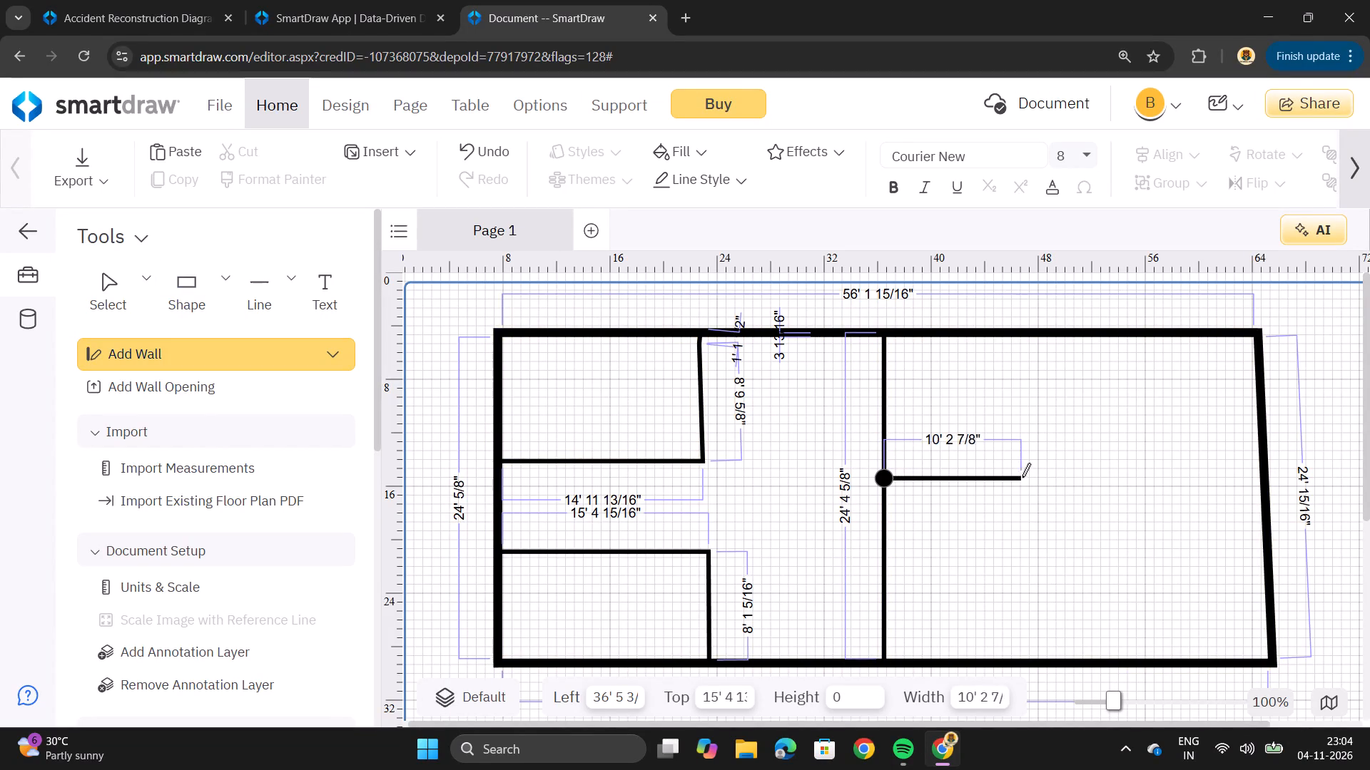
drag(1022, 477, 1057, 481)
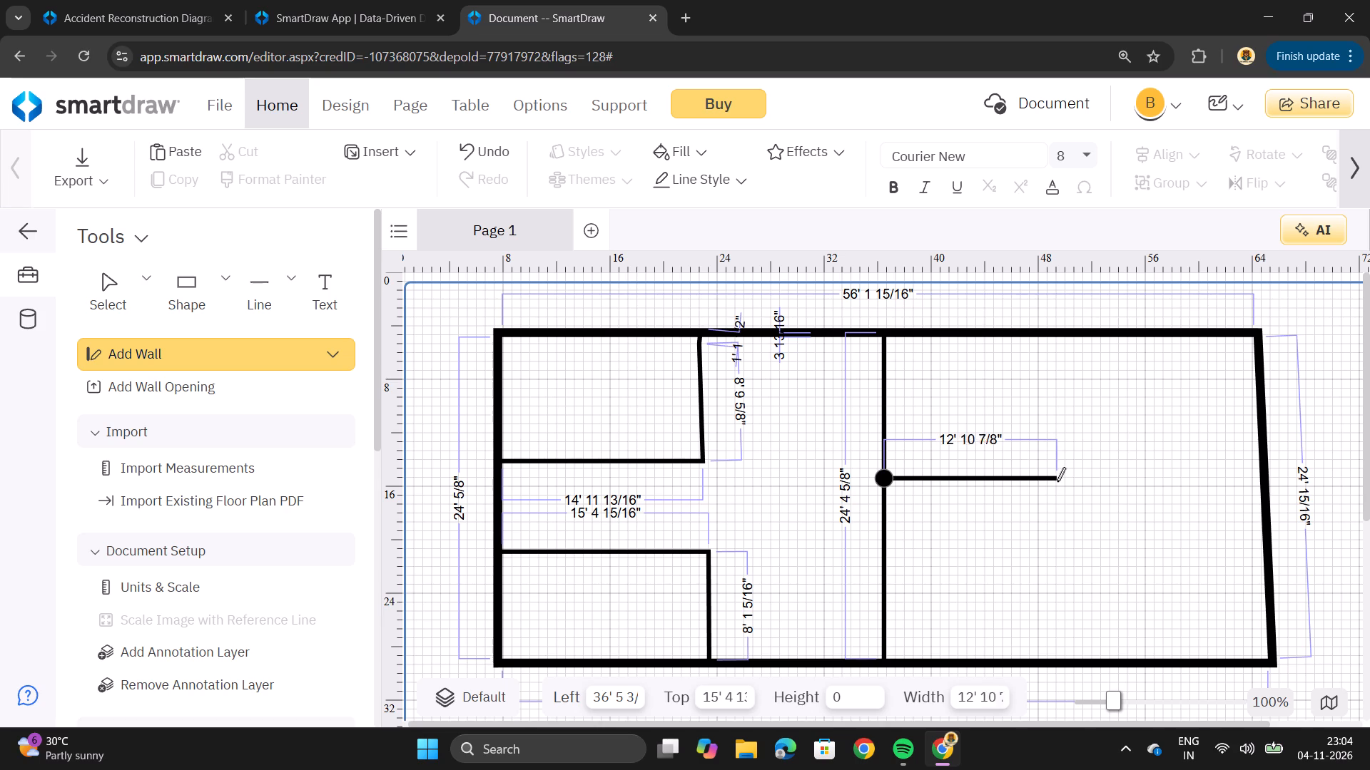
drag(1057, 481, 1055, 481)
drag(1055, 481, 1057, 379)
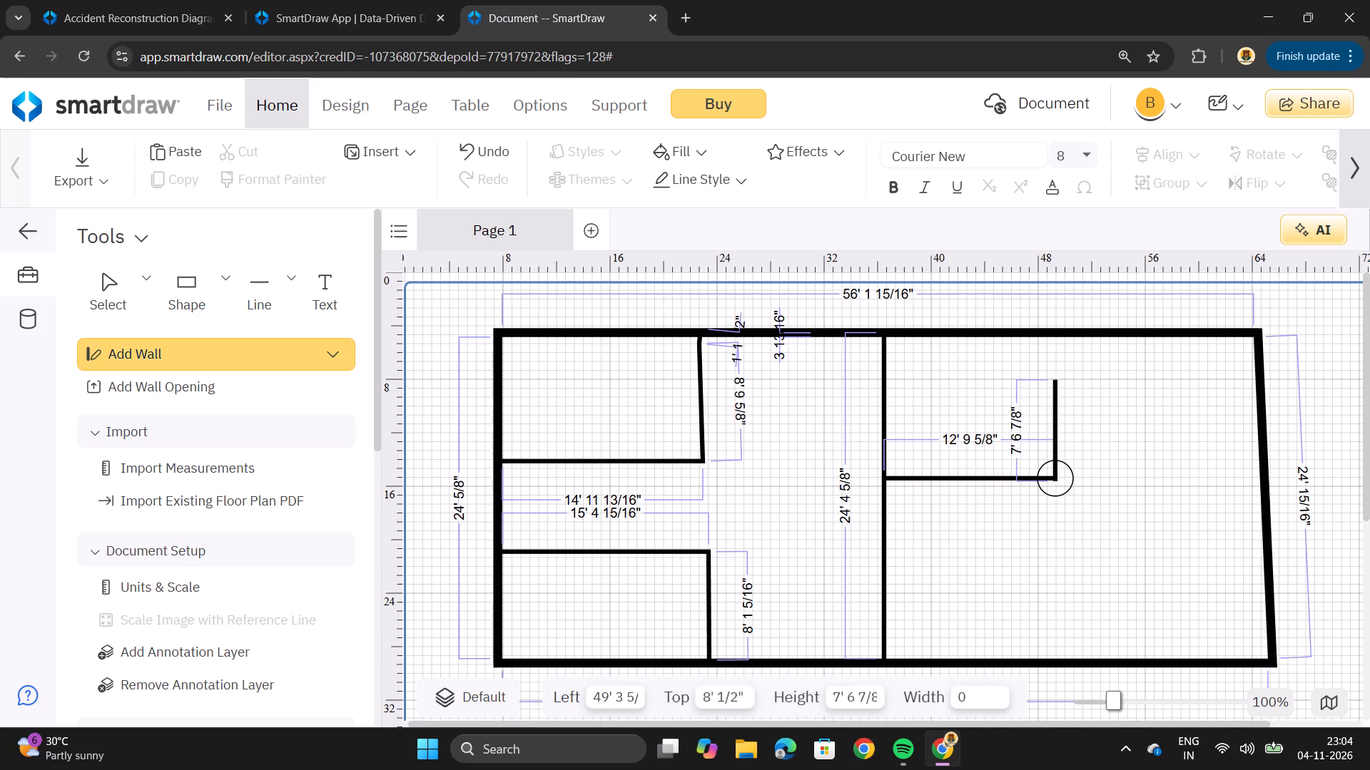
drag(1057, 379, 1052, 343)
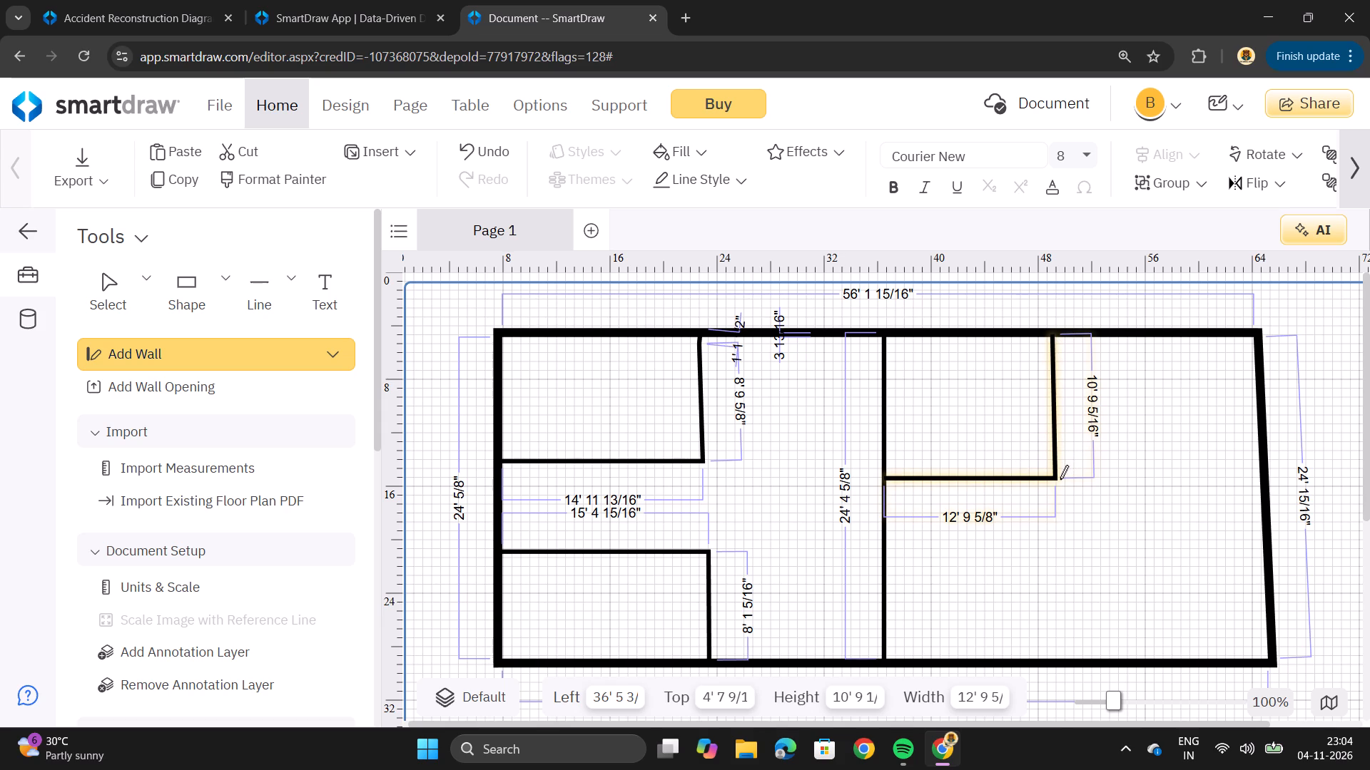
Draw a horizontal interior wall about 15' long from that room's lower-right corner to the right exterior wall.
drag(1060, 479, 1229, 476)
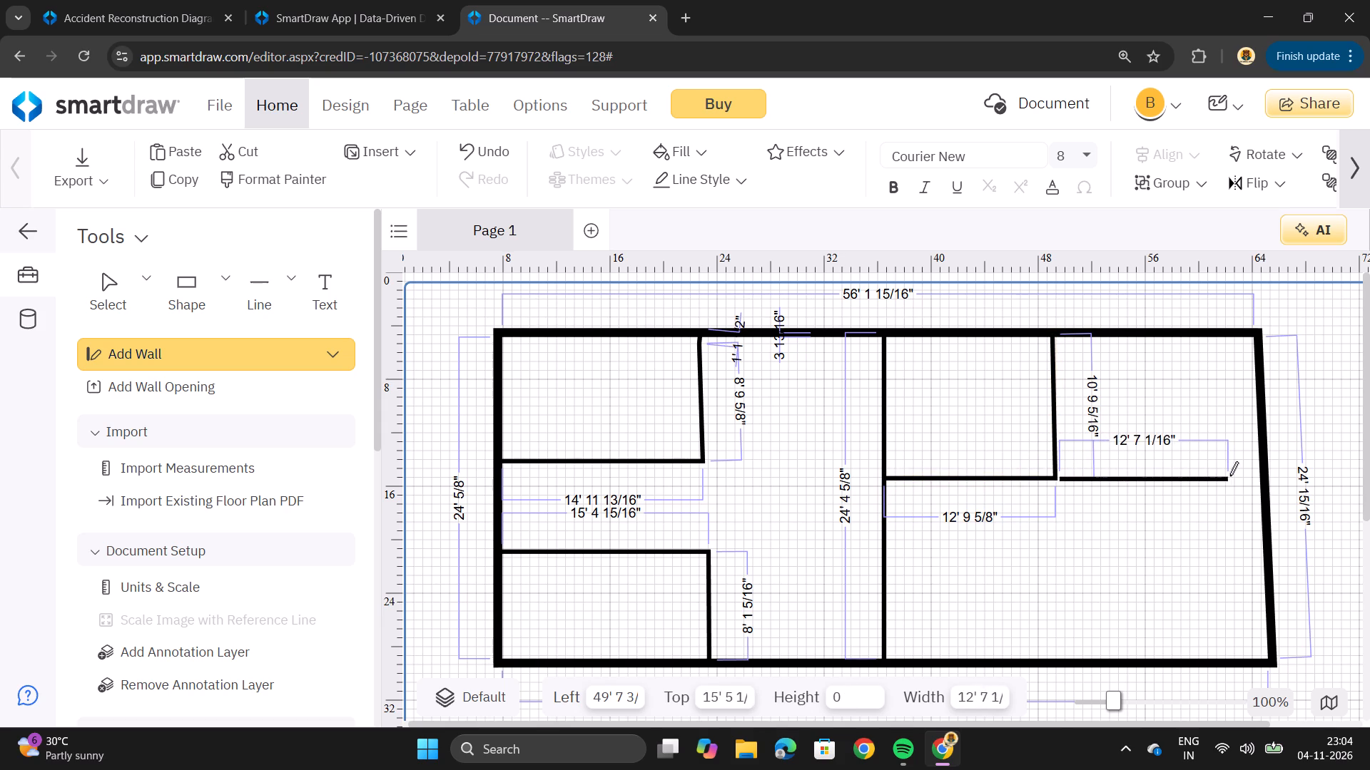
drag(1229, 476, 1247, 473)
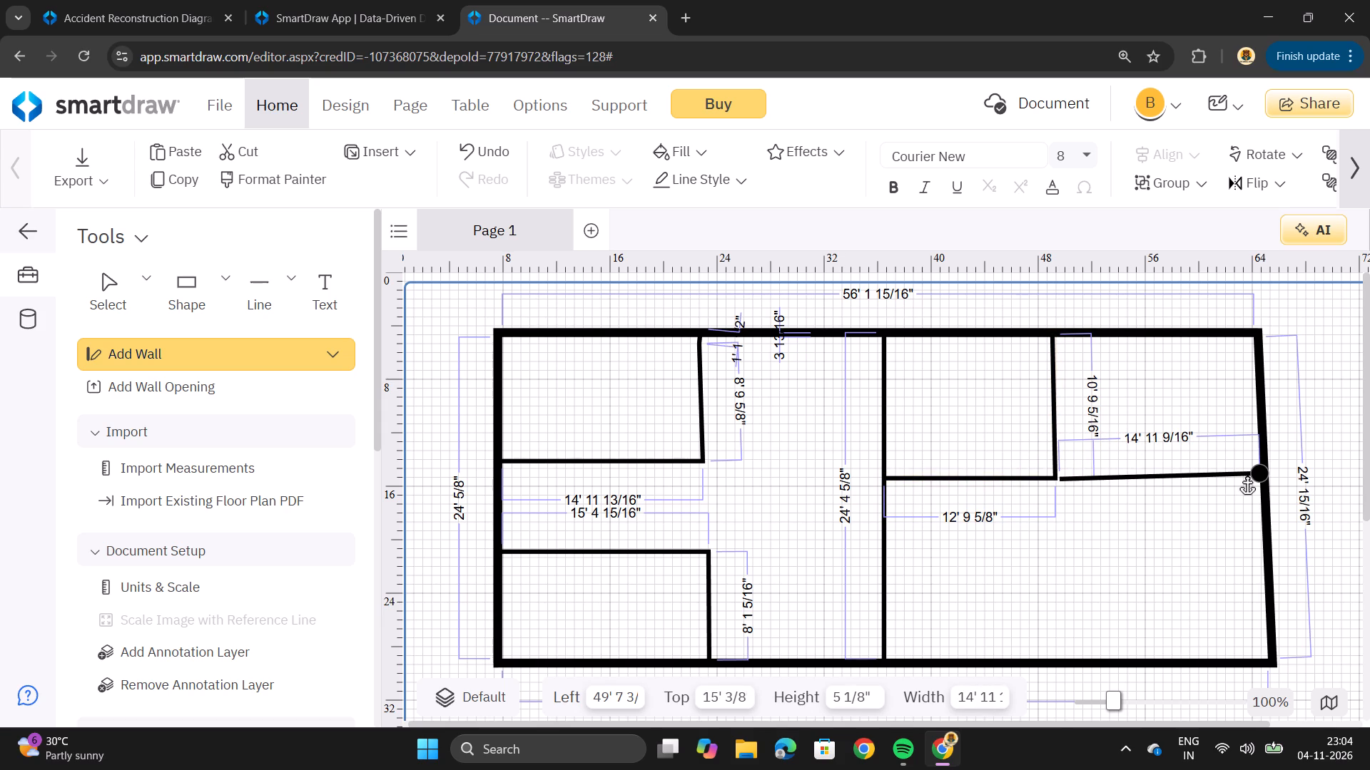
drag(1247, 473, 1247, 480)
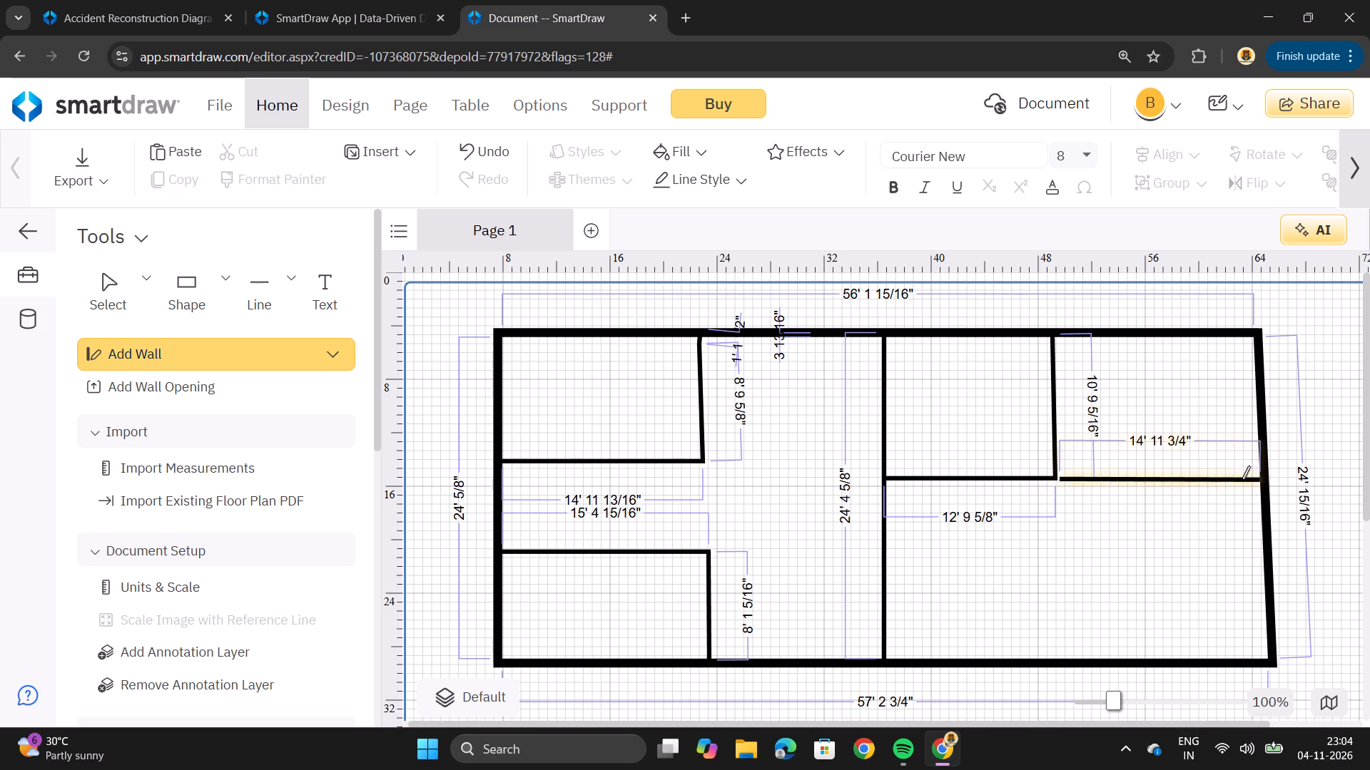
Bridge the gap at that room's lower-right corner with a short interior wall about 2' 3" long, joined to the horizontal wall.
click(1050, 454)
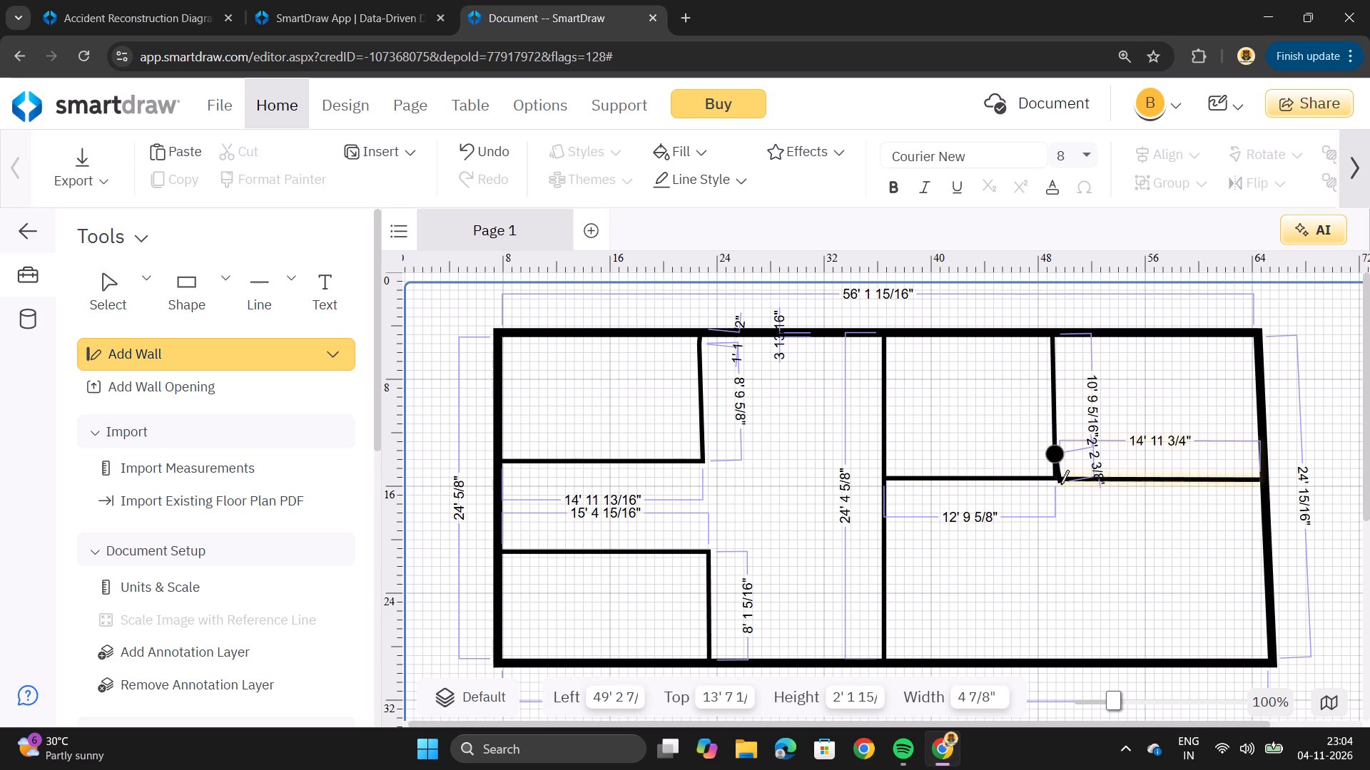
click(1060, 484)
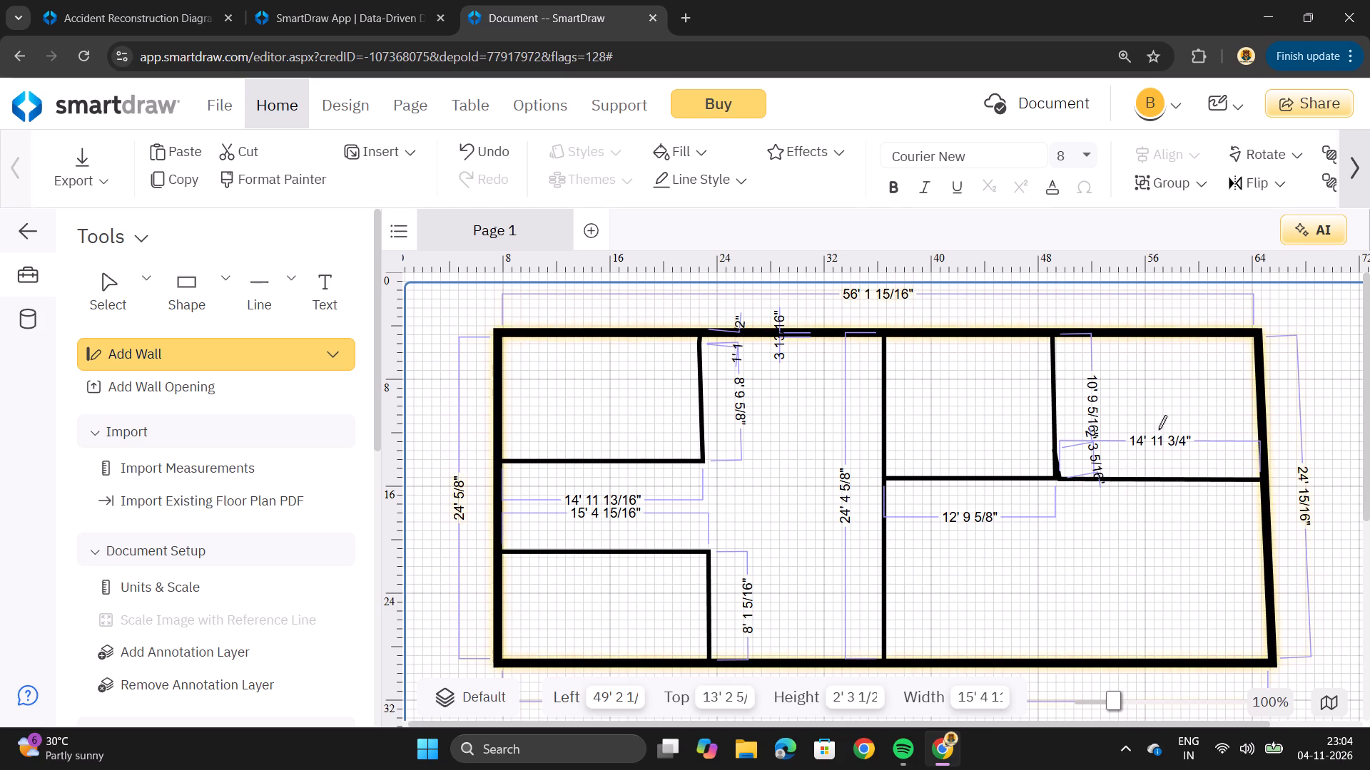
right_click(1051, 468)
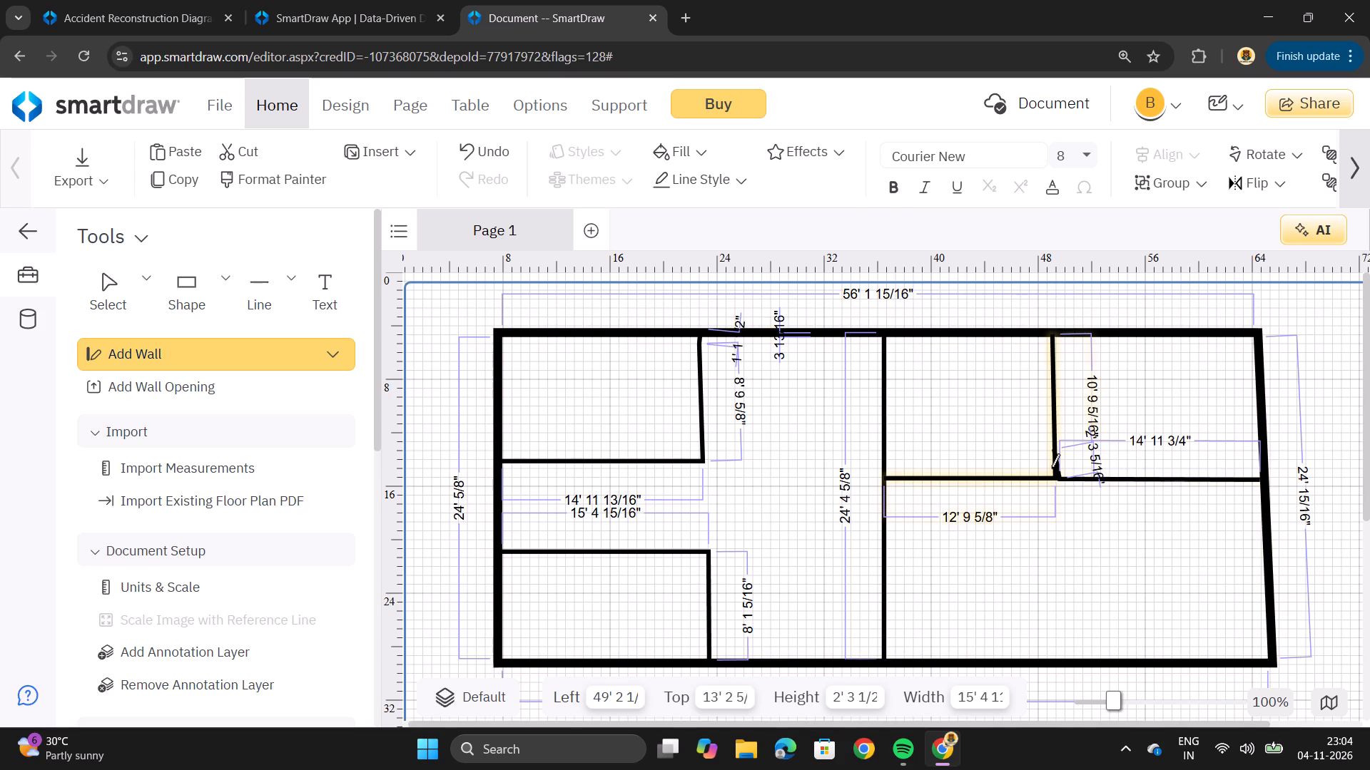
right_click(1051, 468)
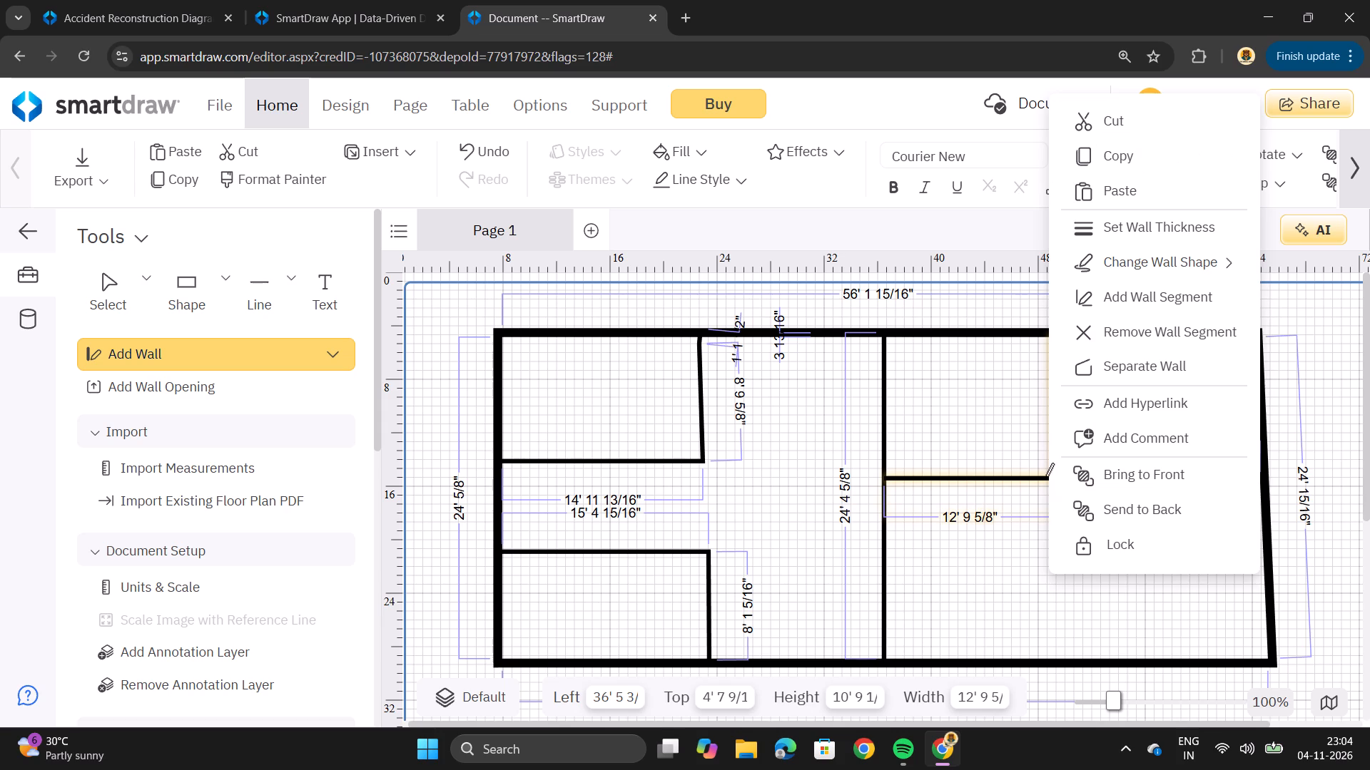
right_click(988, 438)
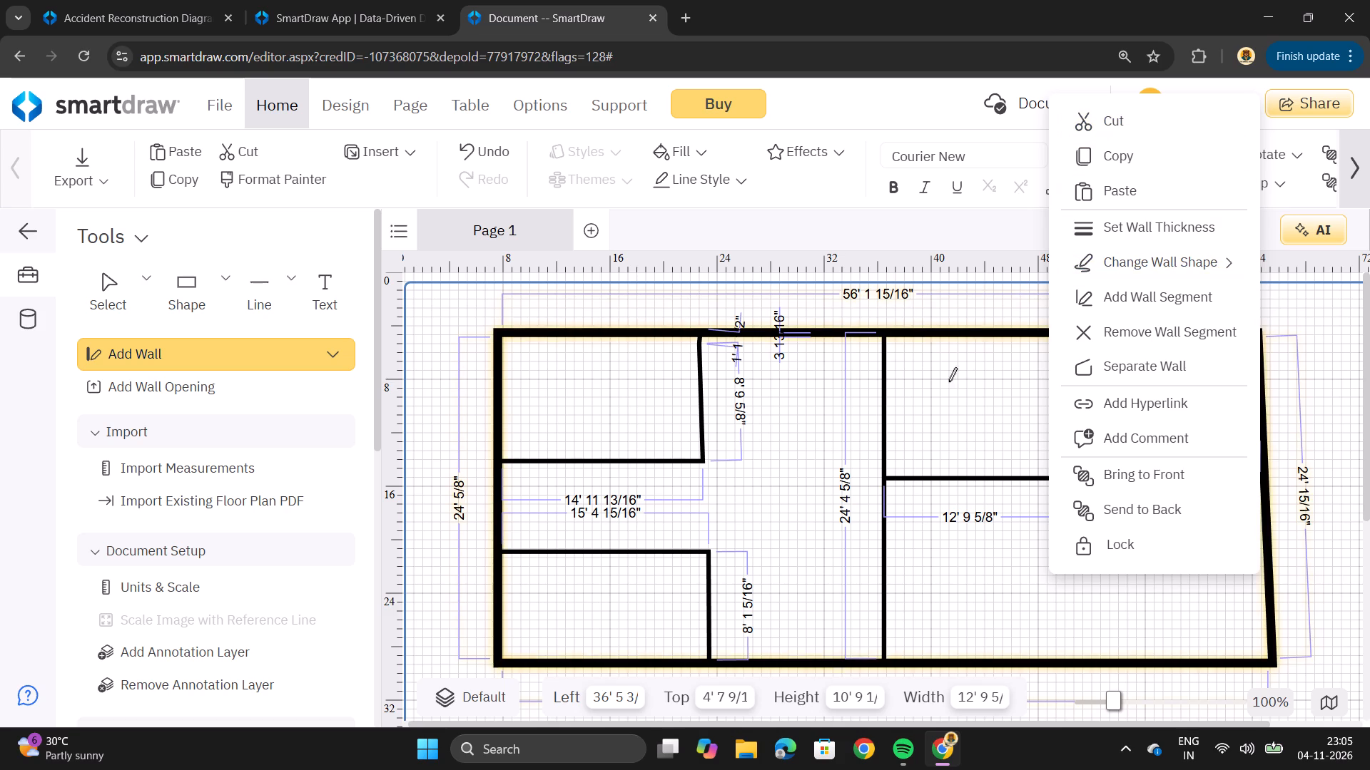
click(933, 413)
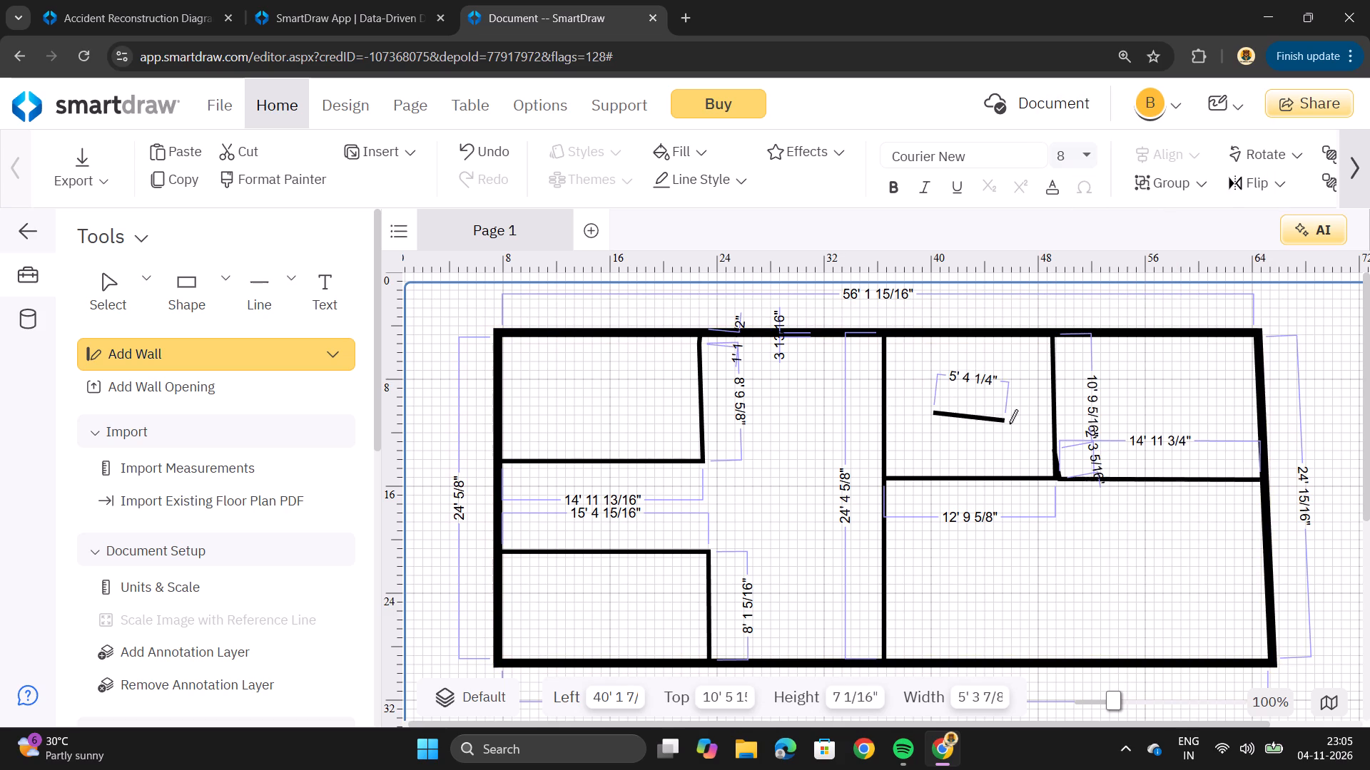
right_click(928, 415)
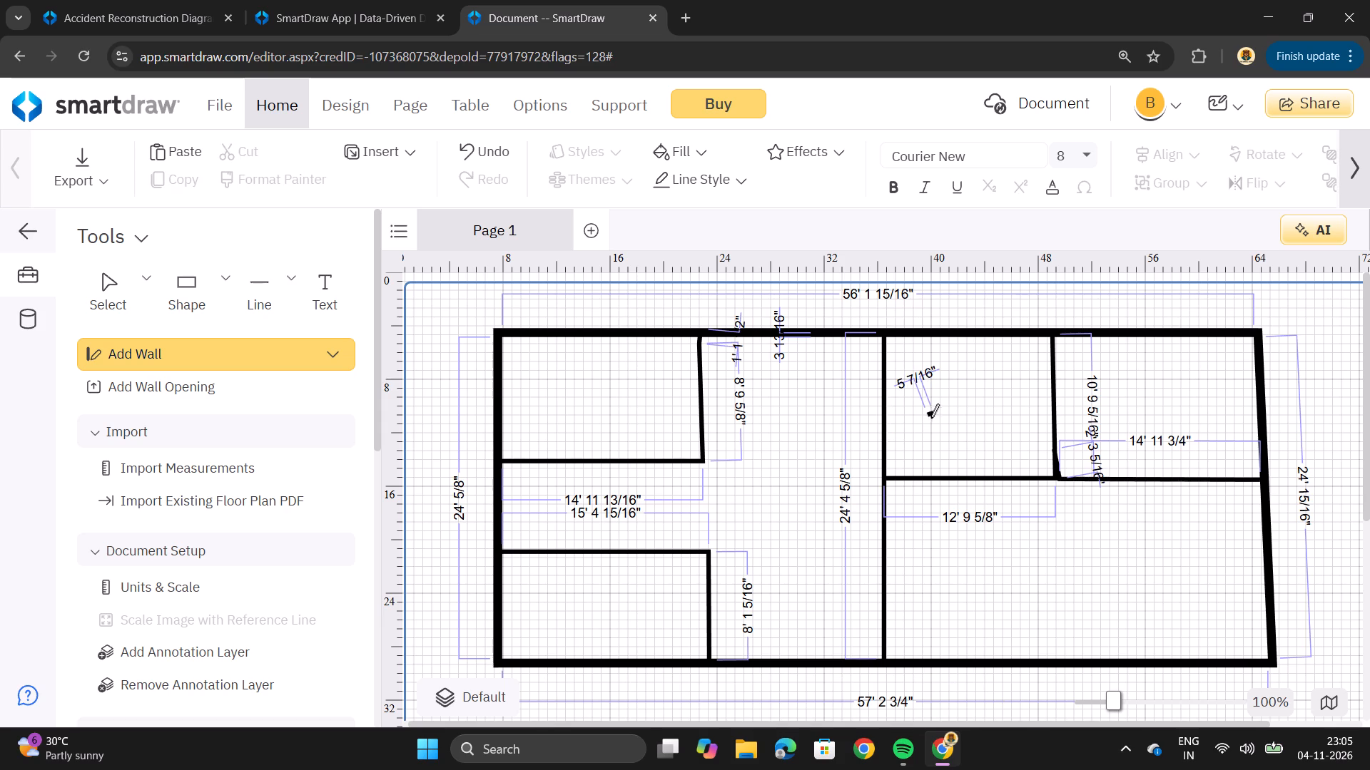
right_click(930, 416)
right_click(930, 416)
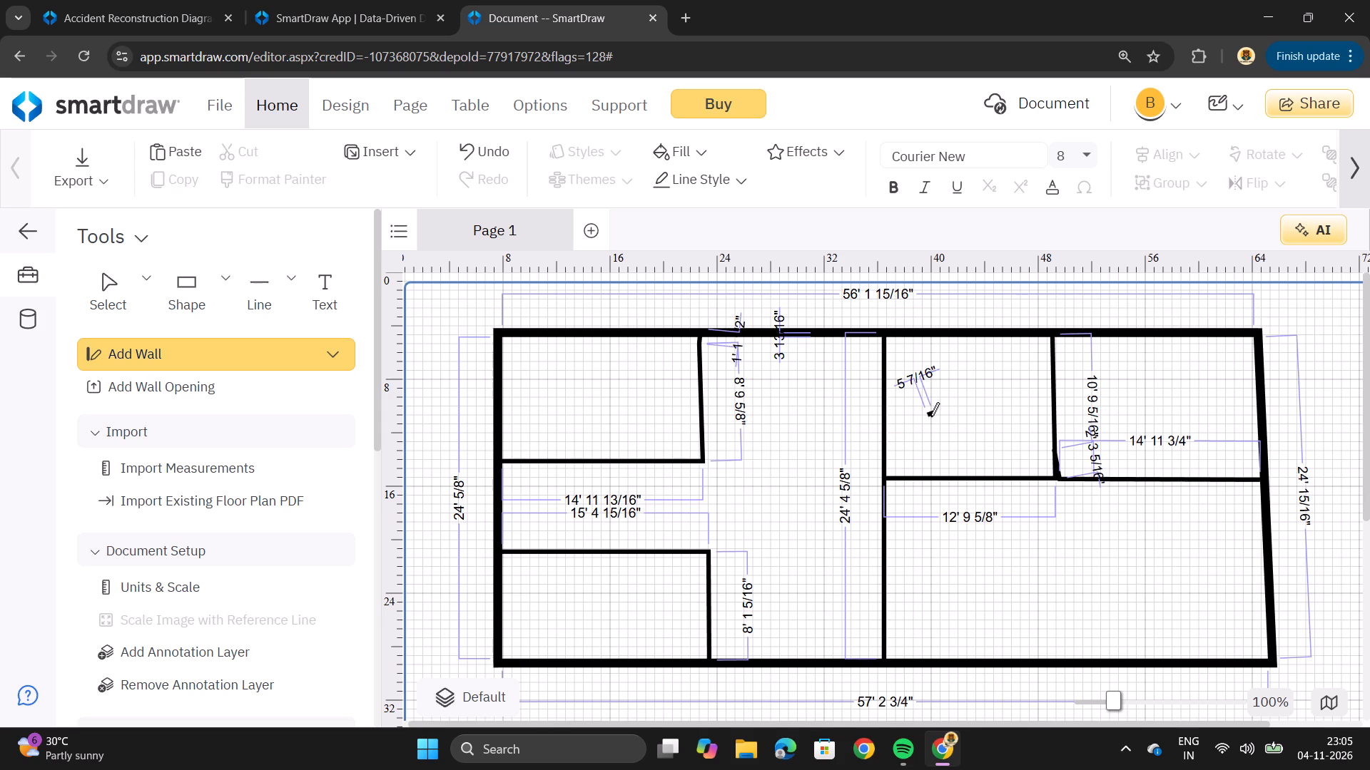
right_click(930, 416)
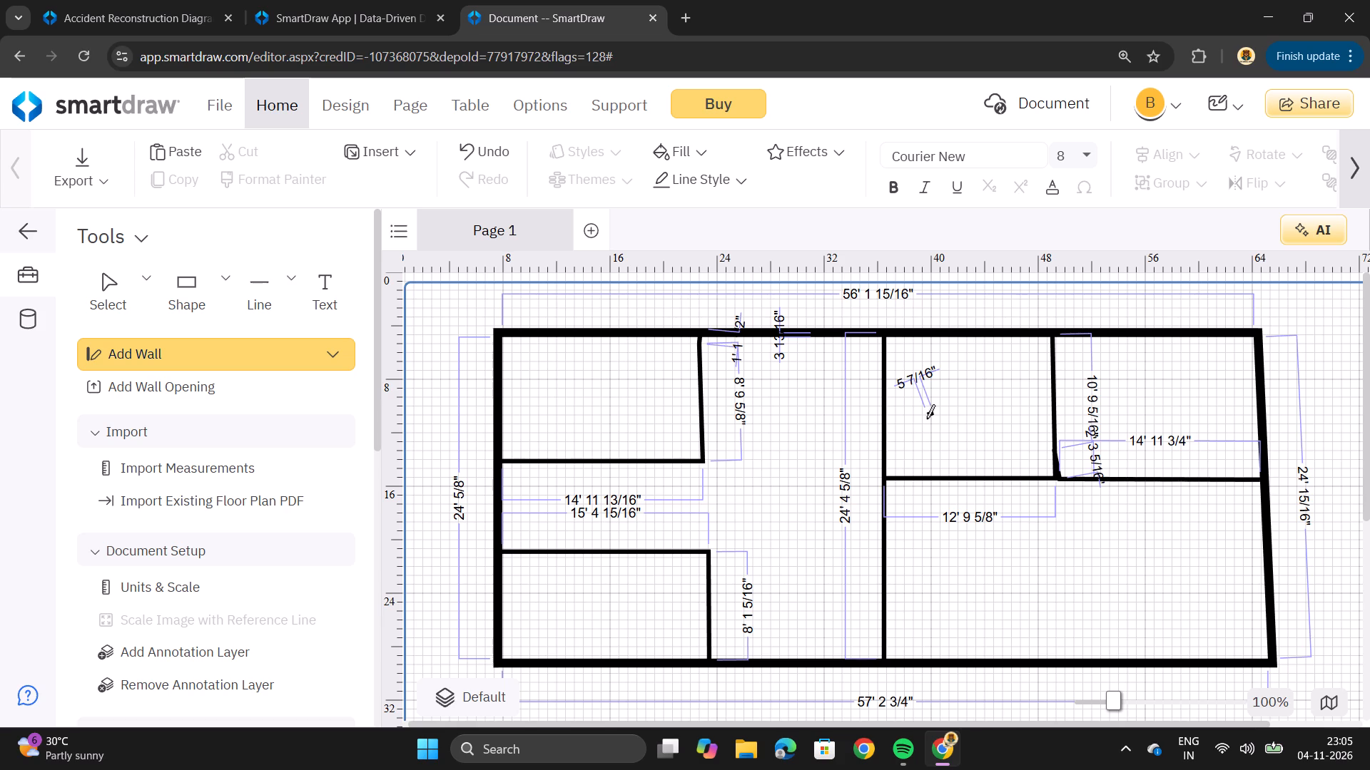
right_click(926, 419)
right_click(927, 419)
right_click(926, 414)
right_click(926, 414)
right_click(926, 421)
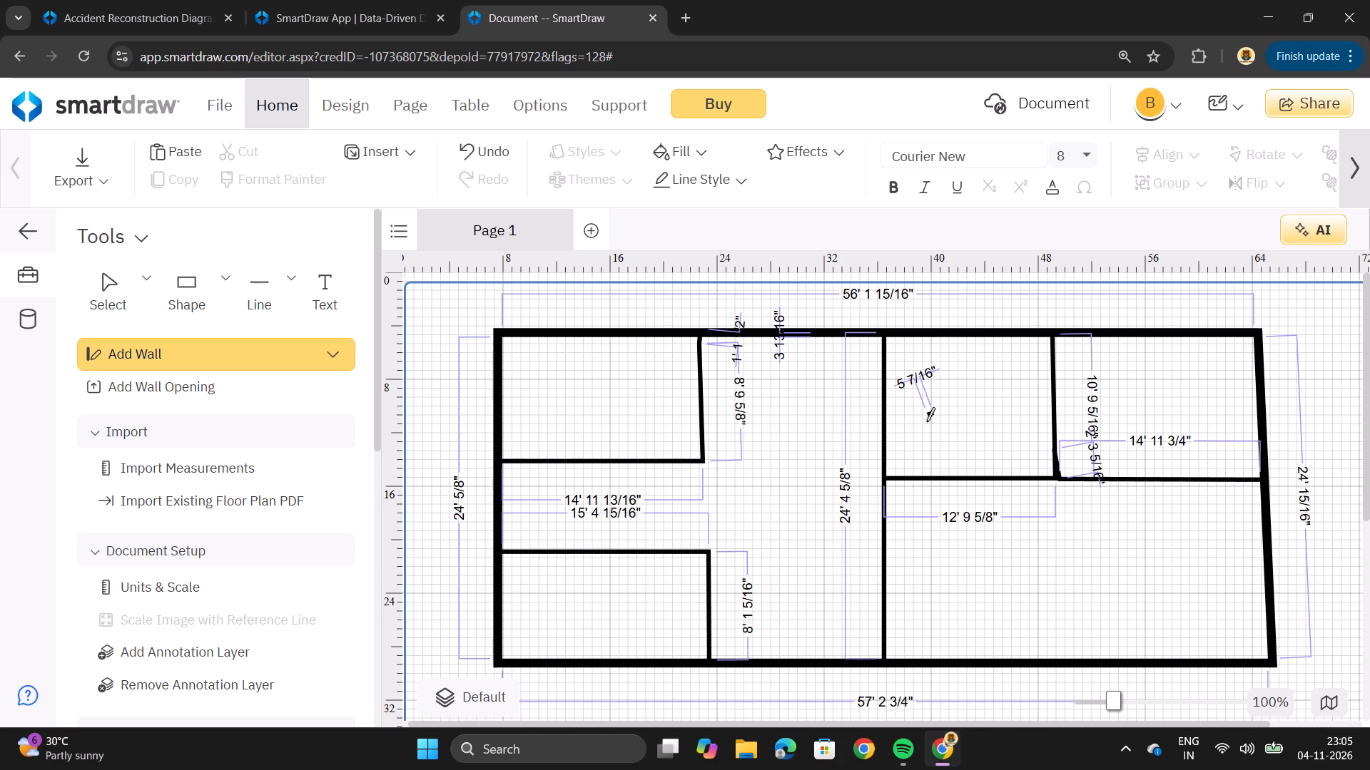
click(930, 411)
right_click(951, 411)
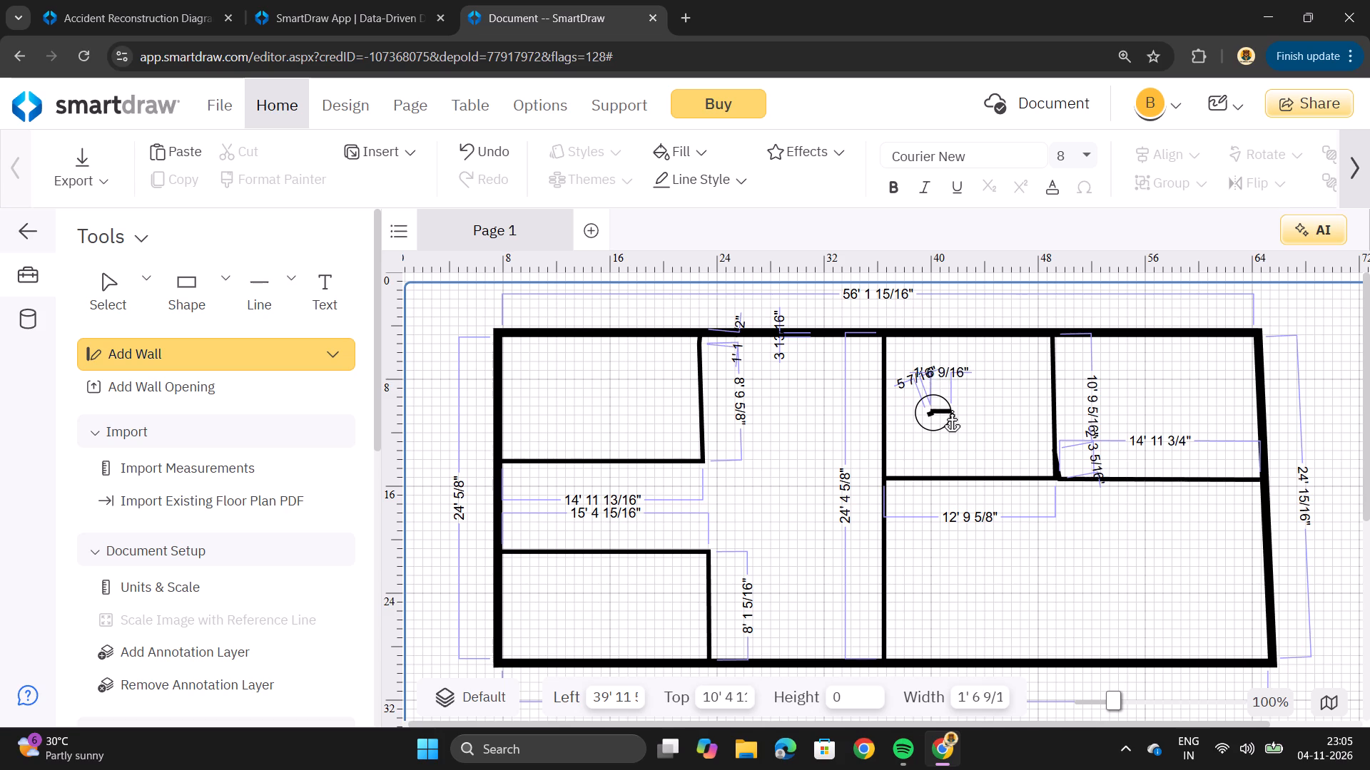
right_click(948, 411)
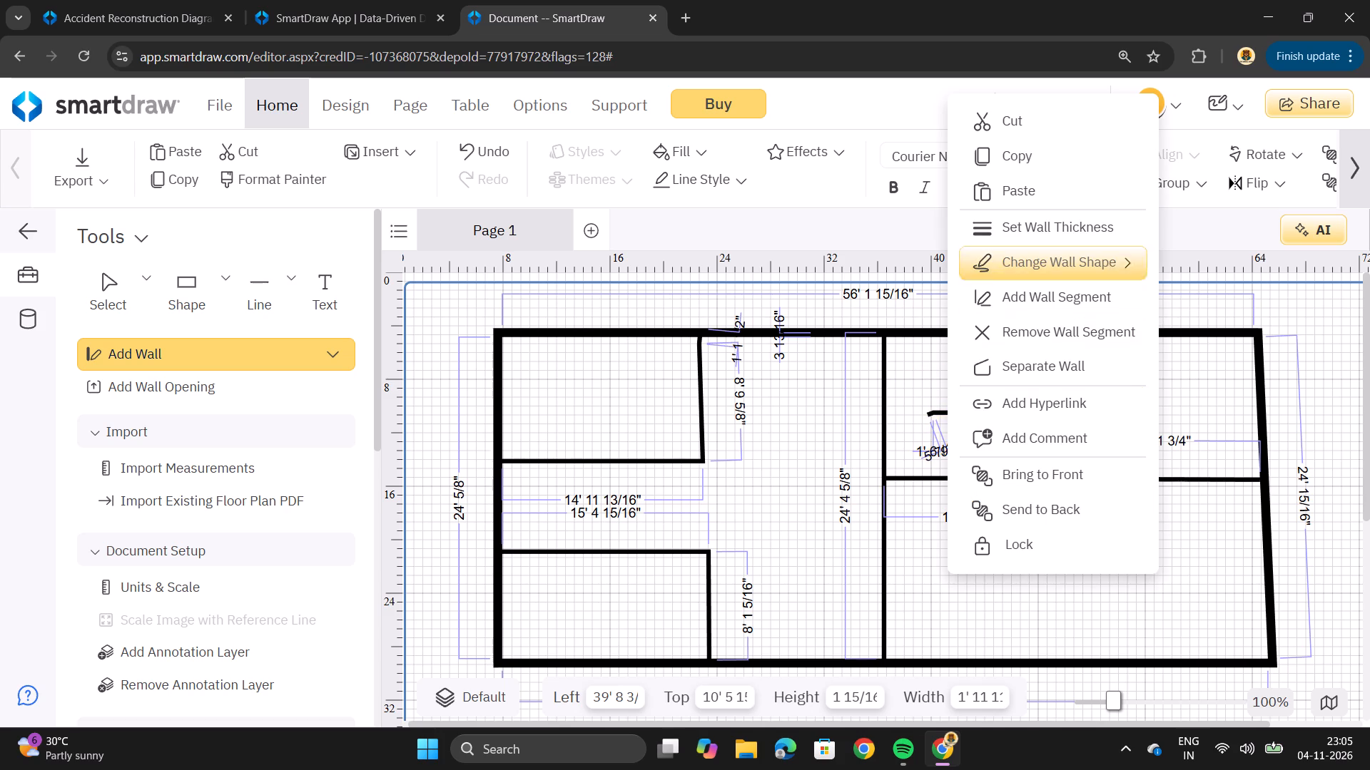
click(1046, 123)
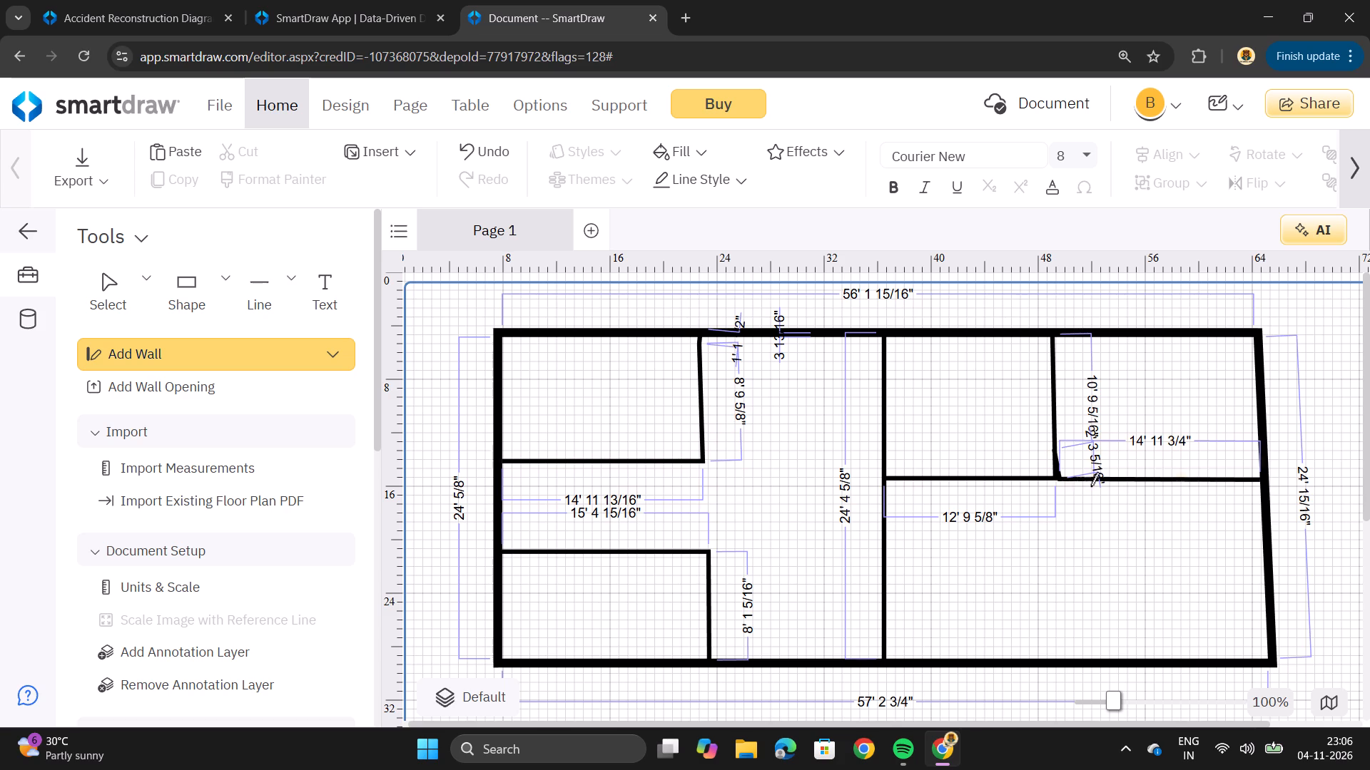
Draw an interior wall about 13' 5" long from the junction at the upper-middle room's lower-right corner down to the bottom exterior wall.
drag(1055, 479, 1027, 552)
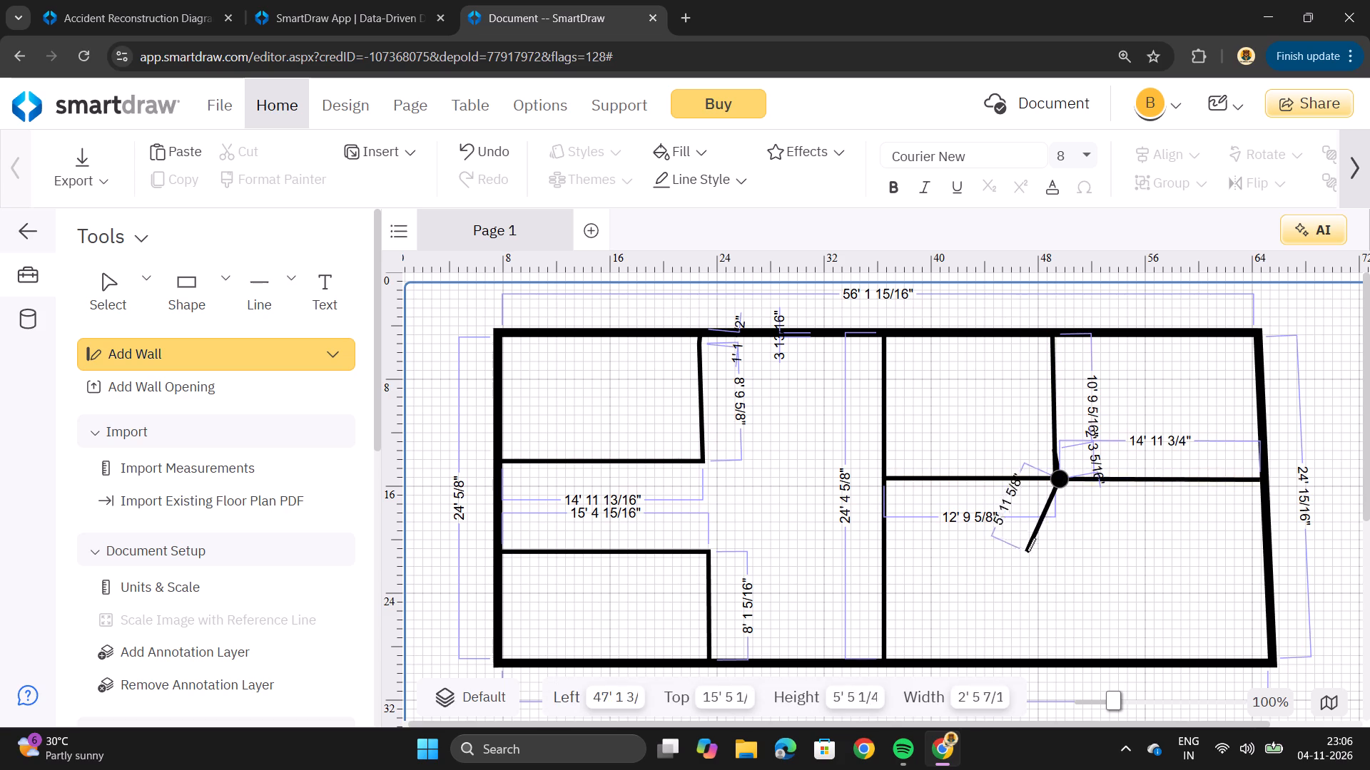
drag(1027, 552, 1072, 657)
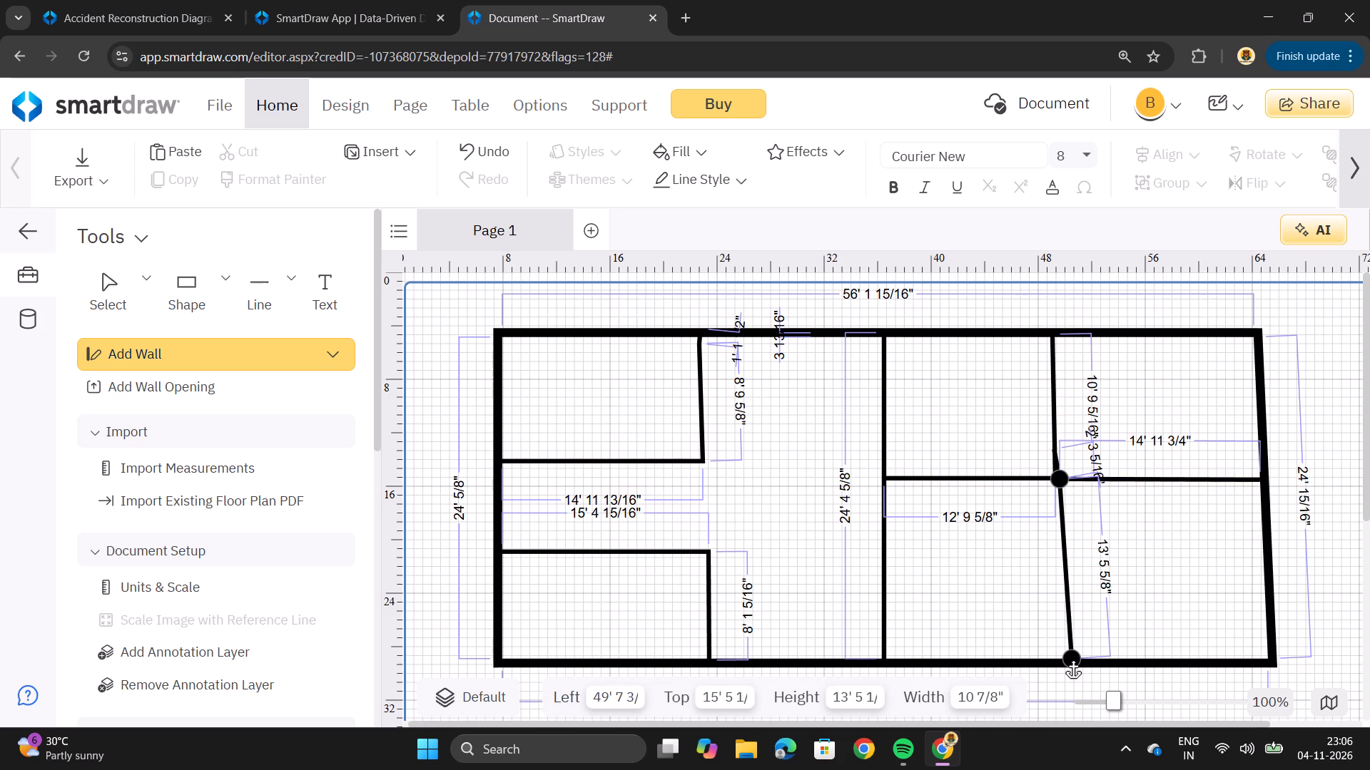
drag(1072, 657, 1065, 671)
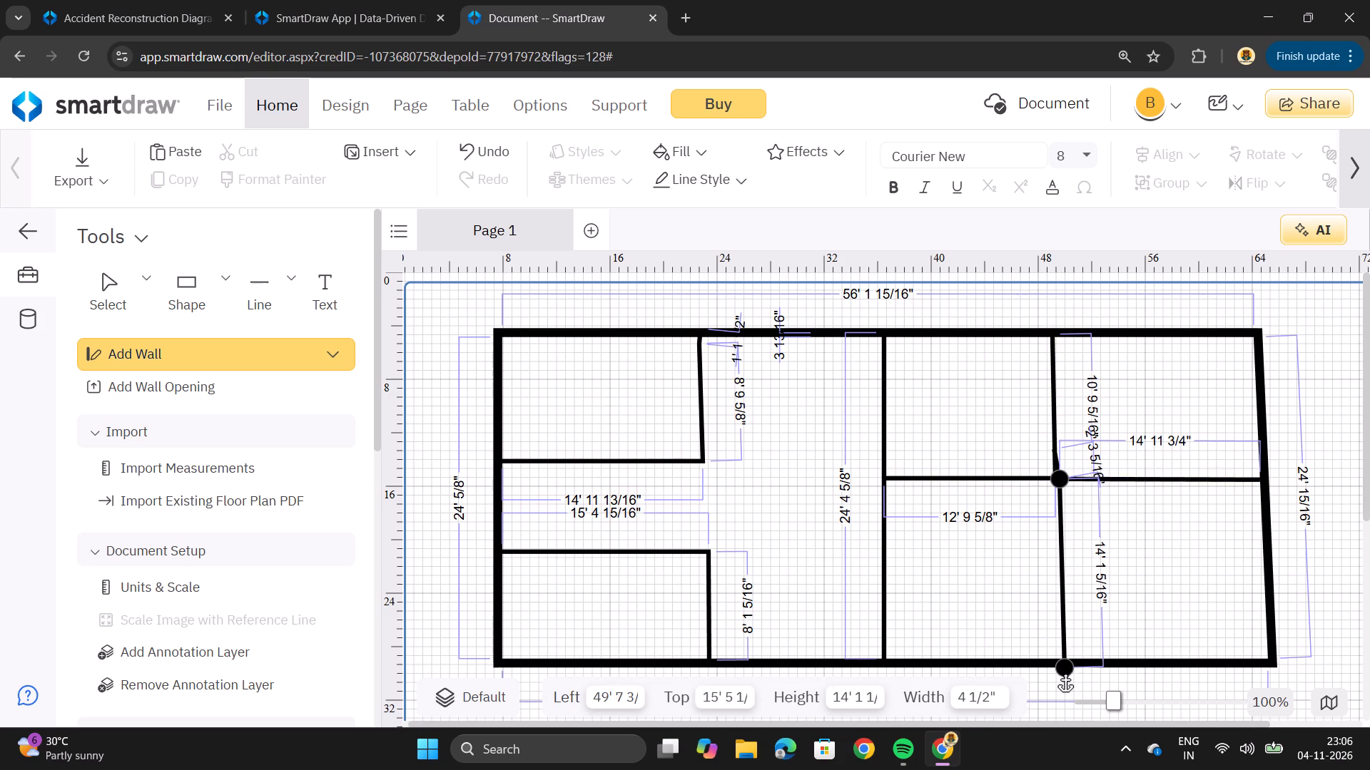
drag(1065, 671, 1069, 657)
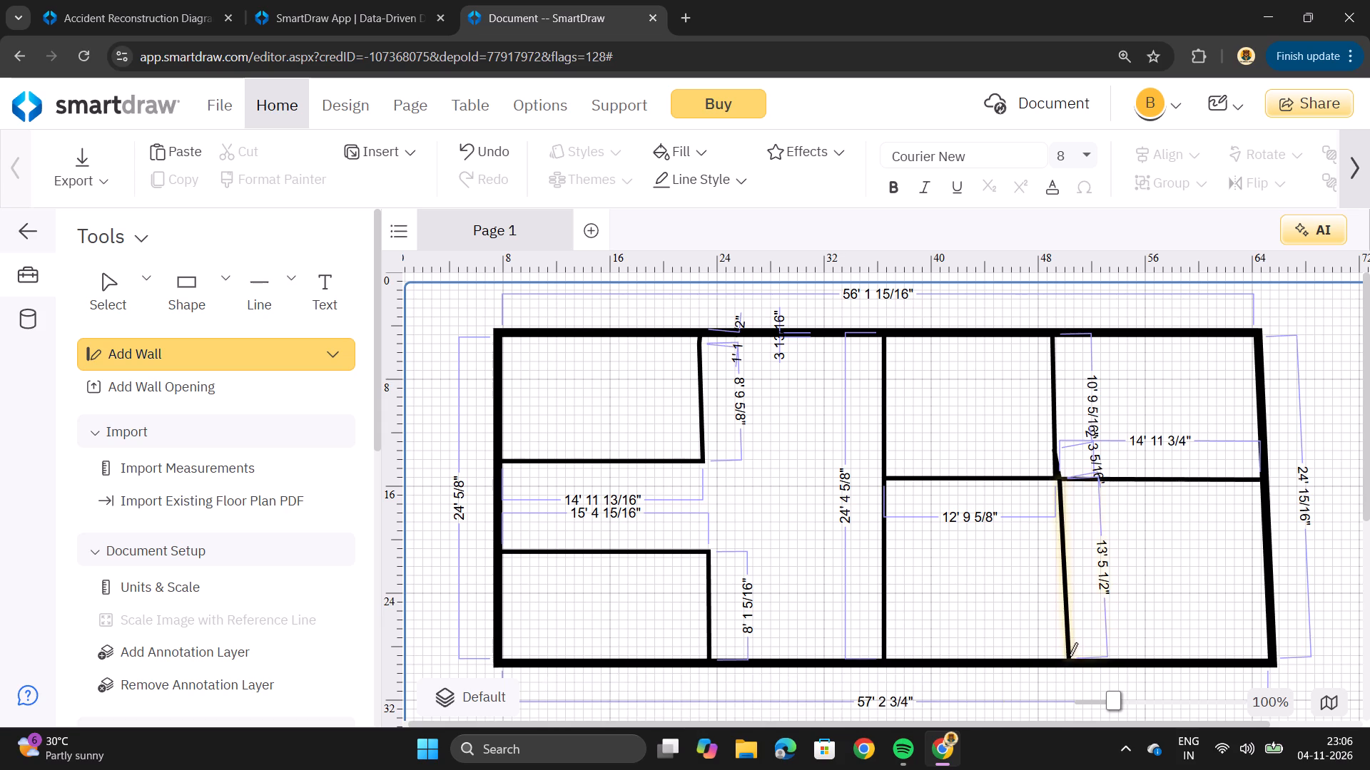
click(1069, 657)
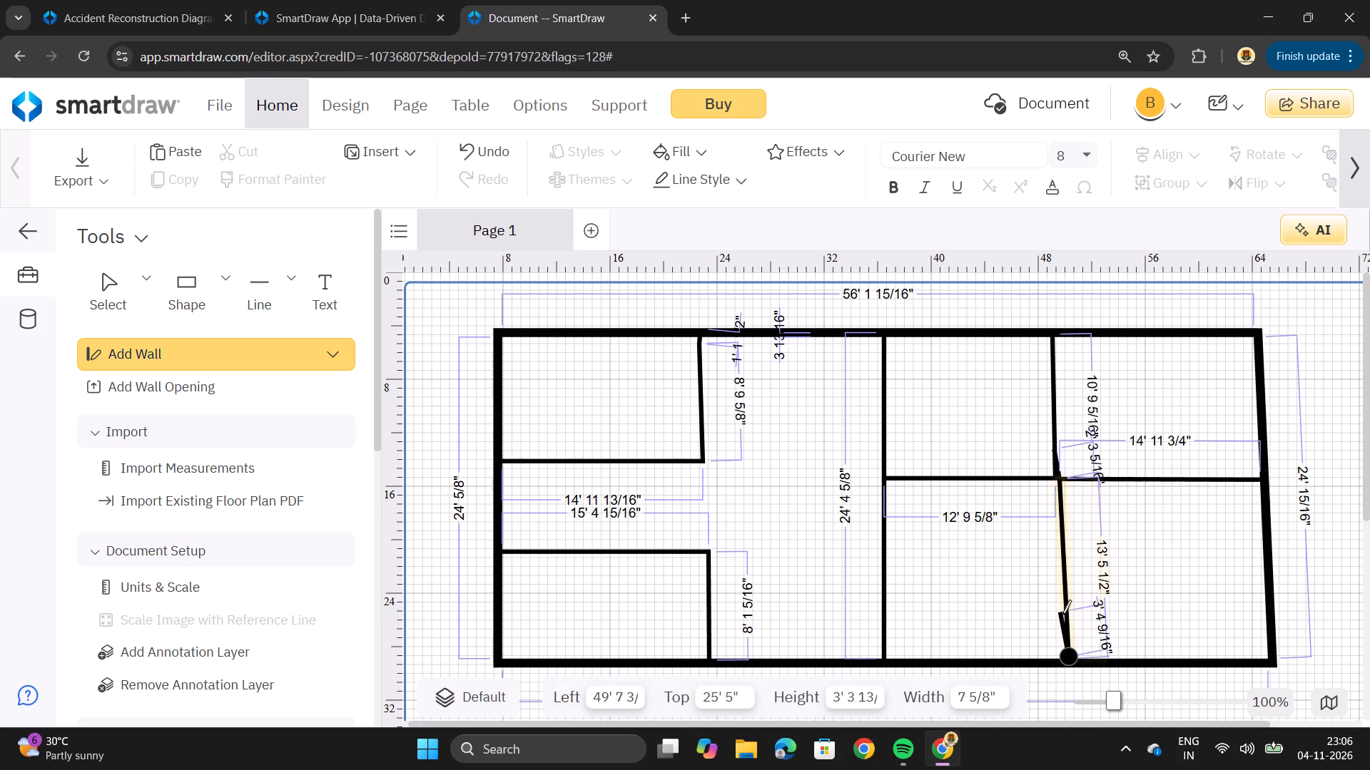
click(1068, 644)
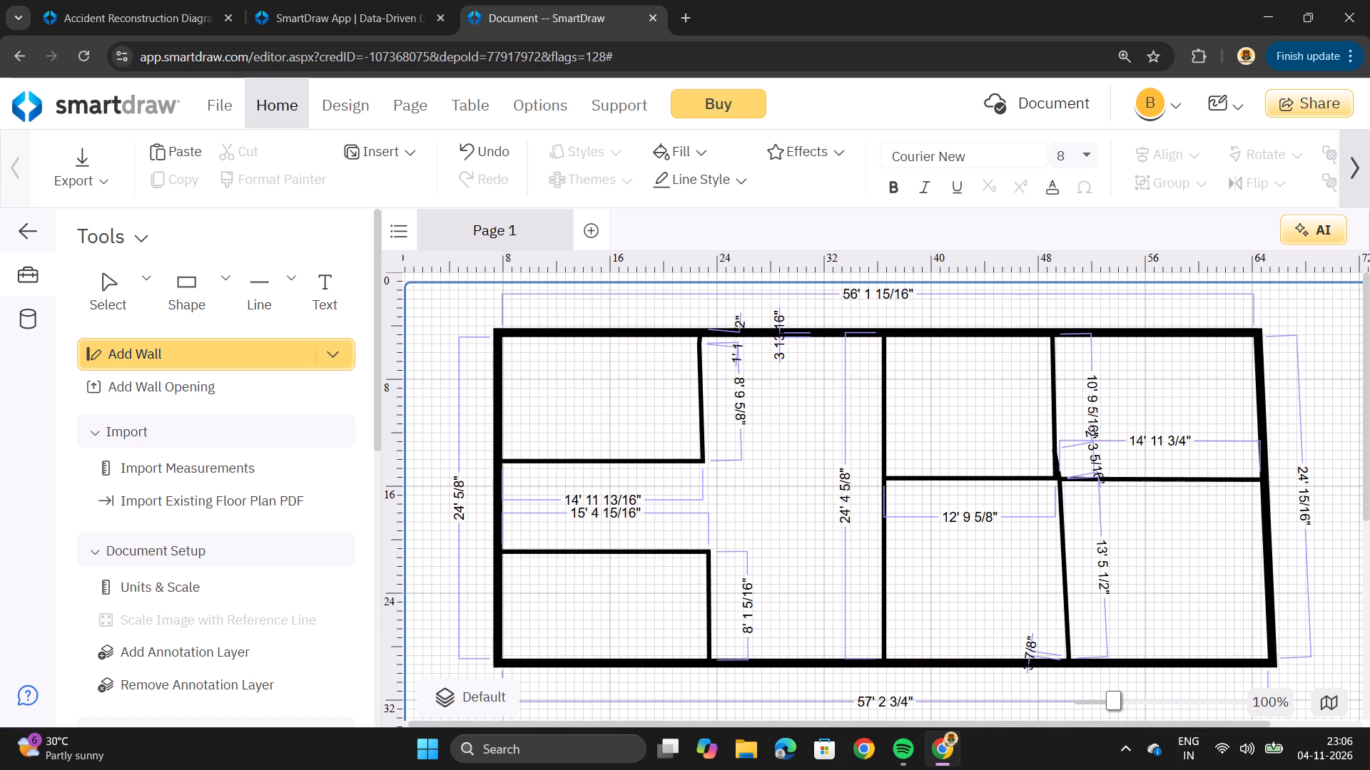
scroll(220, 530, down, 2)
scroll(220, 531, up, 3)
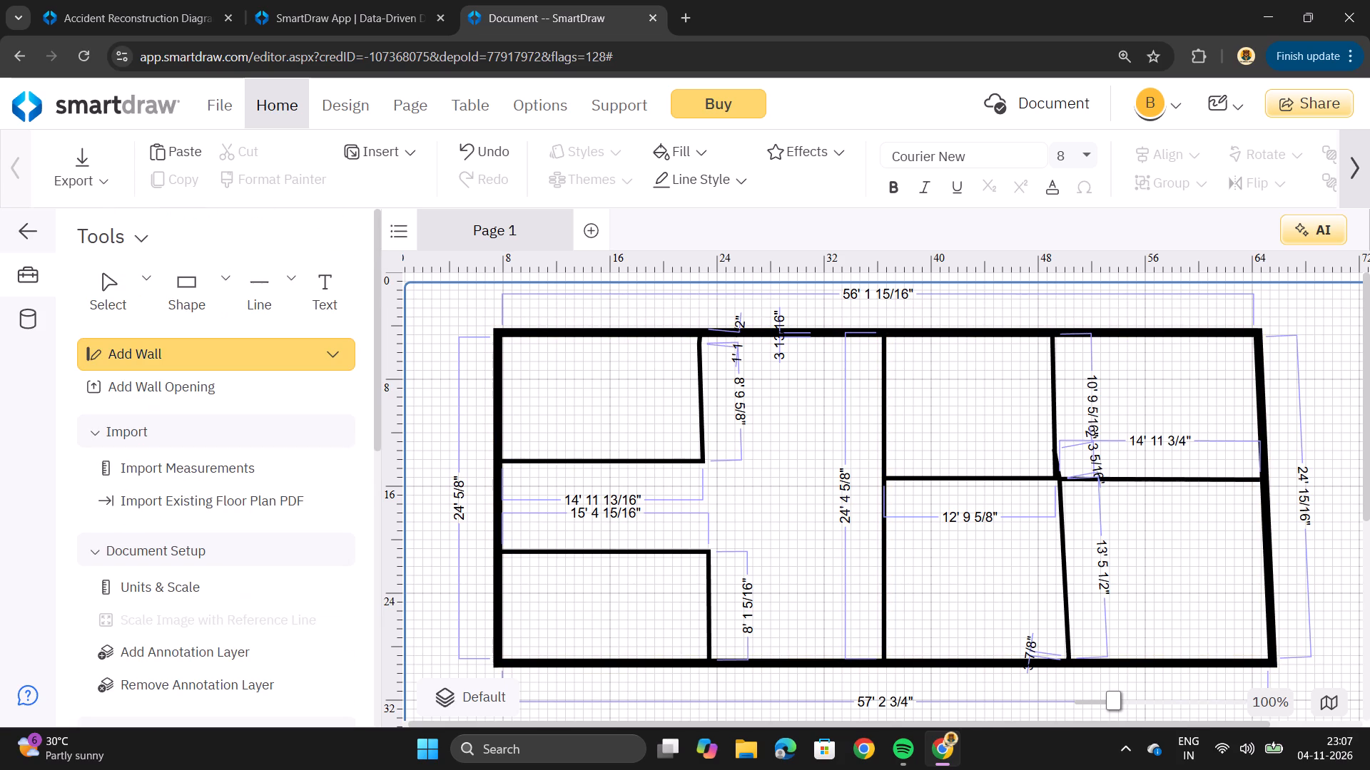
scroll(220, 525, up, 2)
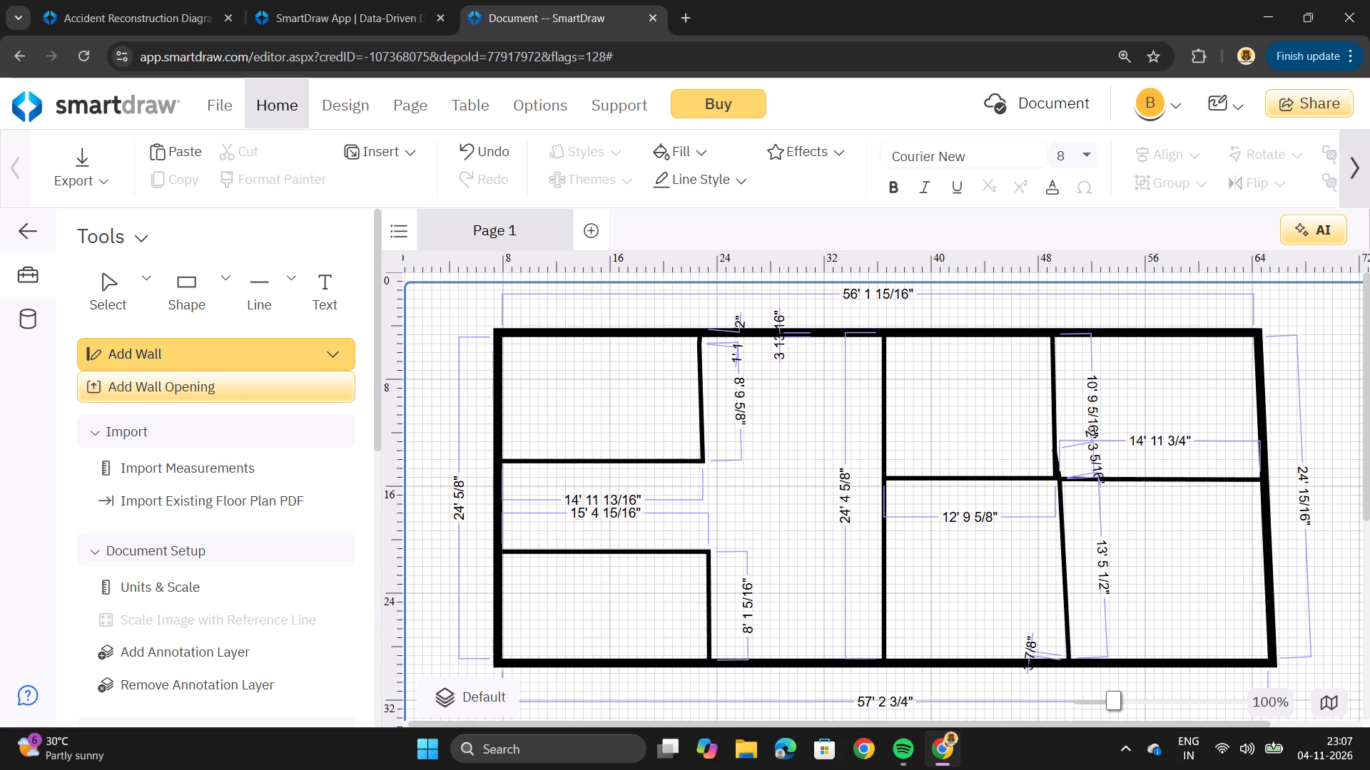
Using Interior Wall 4", close the gap between the two left-hand rooms with a vertical wall about 6' 9" long.
click(338, 350)
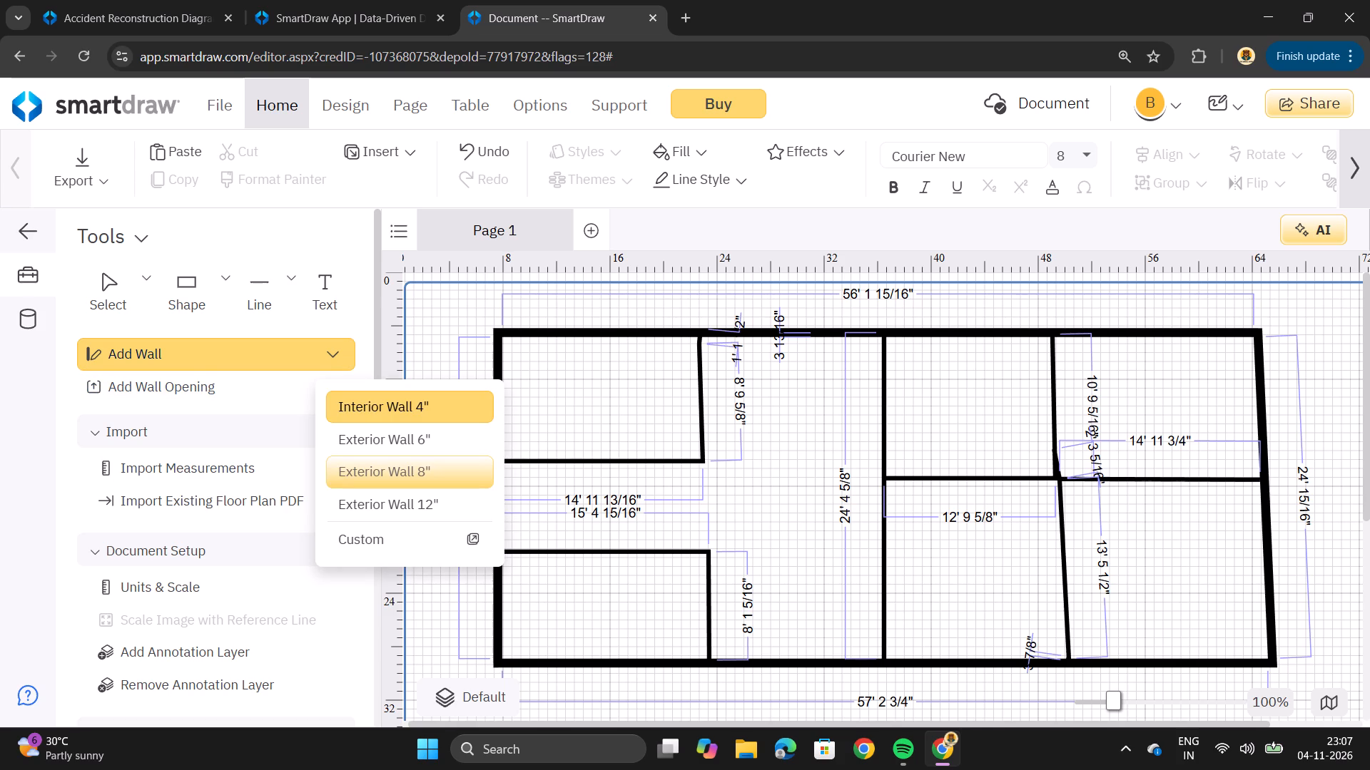
scroll(377, 468, down, 2)
scroll(377, 475, up, 1)
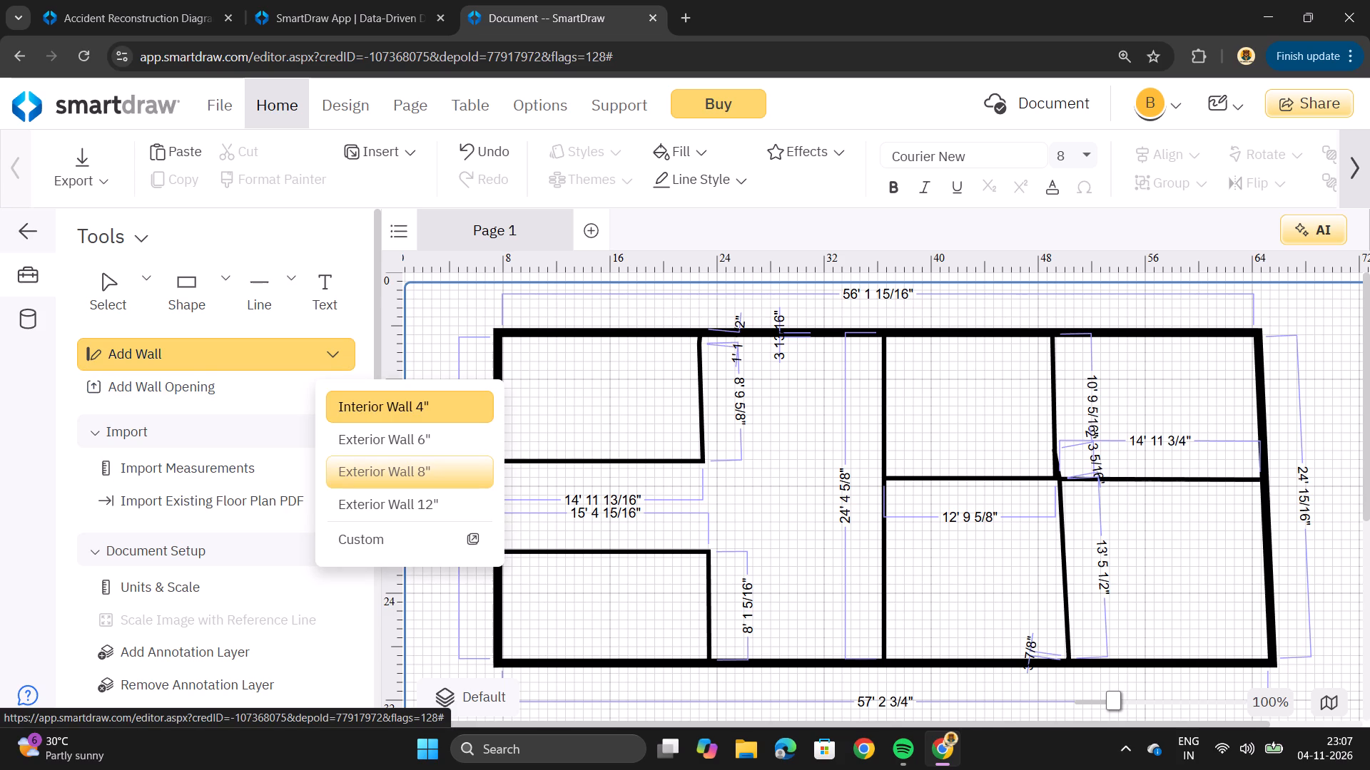
scroll(377, 475, down, 1)
click(431, 405)
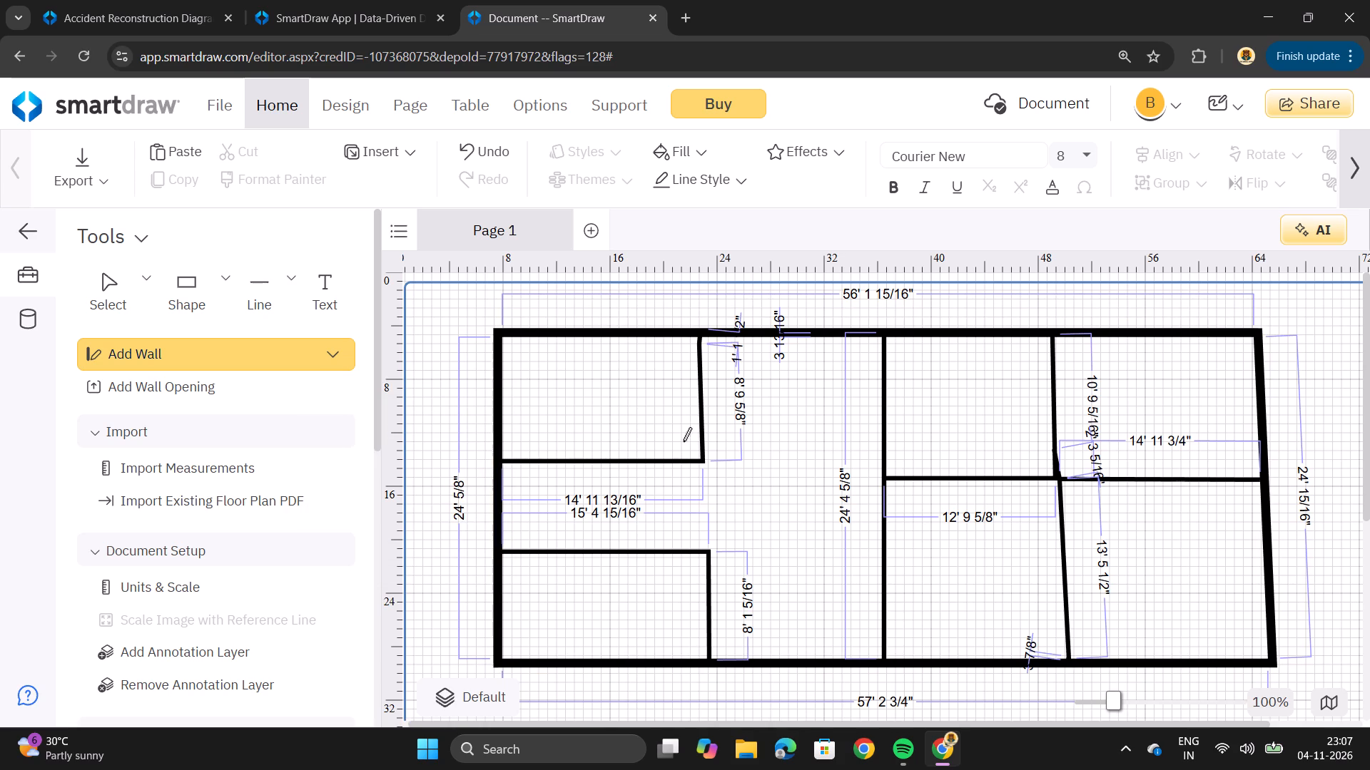
drag(704, 463, 704, 543)
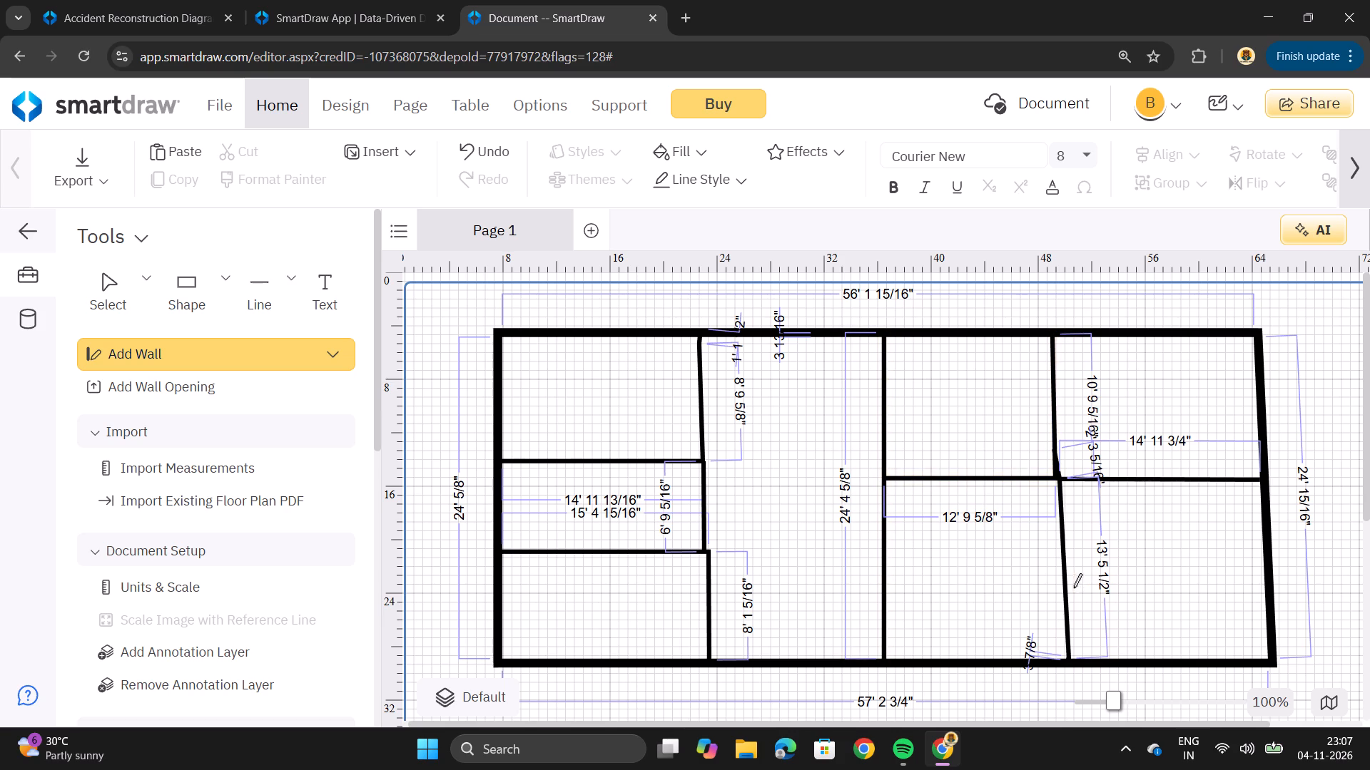
Enclose a small room right of the new lower divider with interior walls about 5' 4" across and about 5' 1" down to the bottom wall.
drag(1067, 592, 1080, 592)
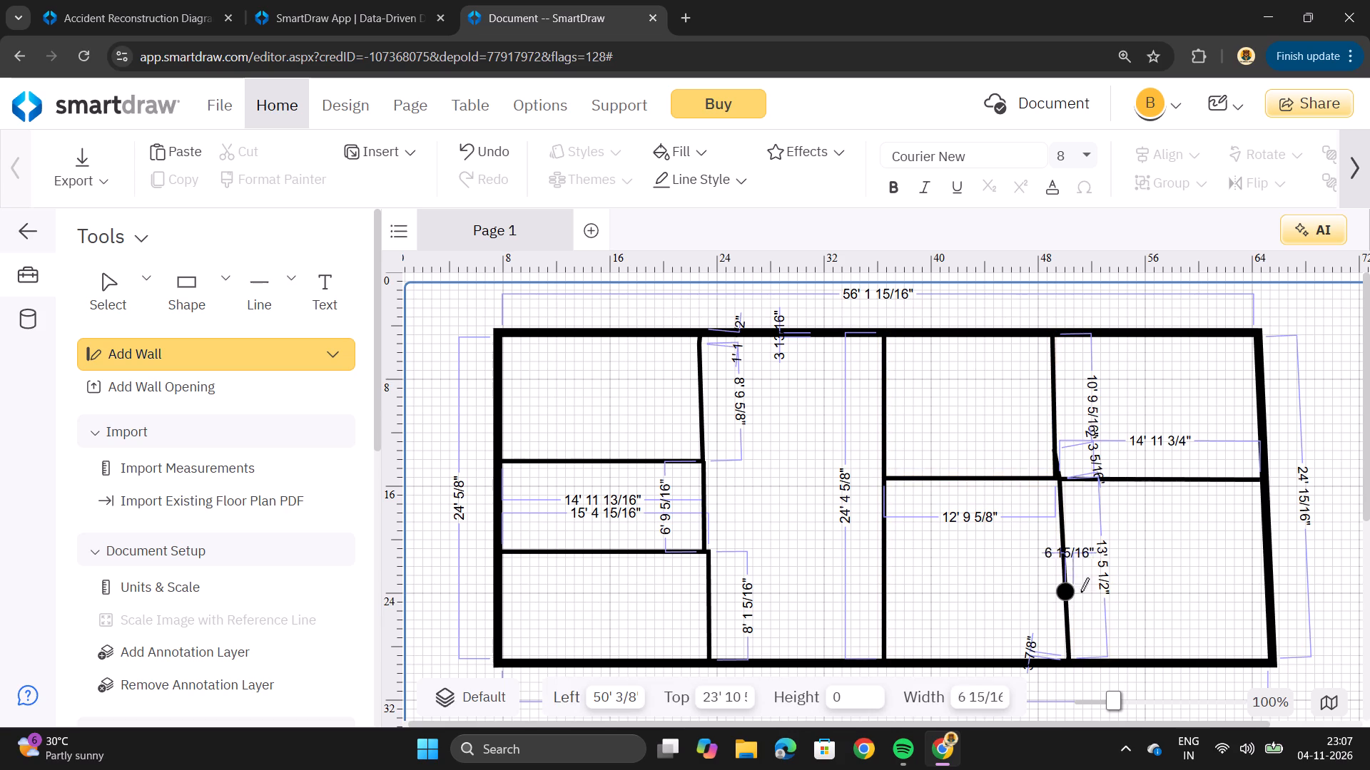
drag(1080, 592, 1146, 591)
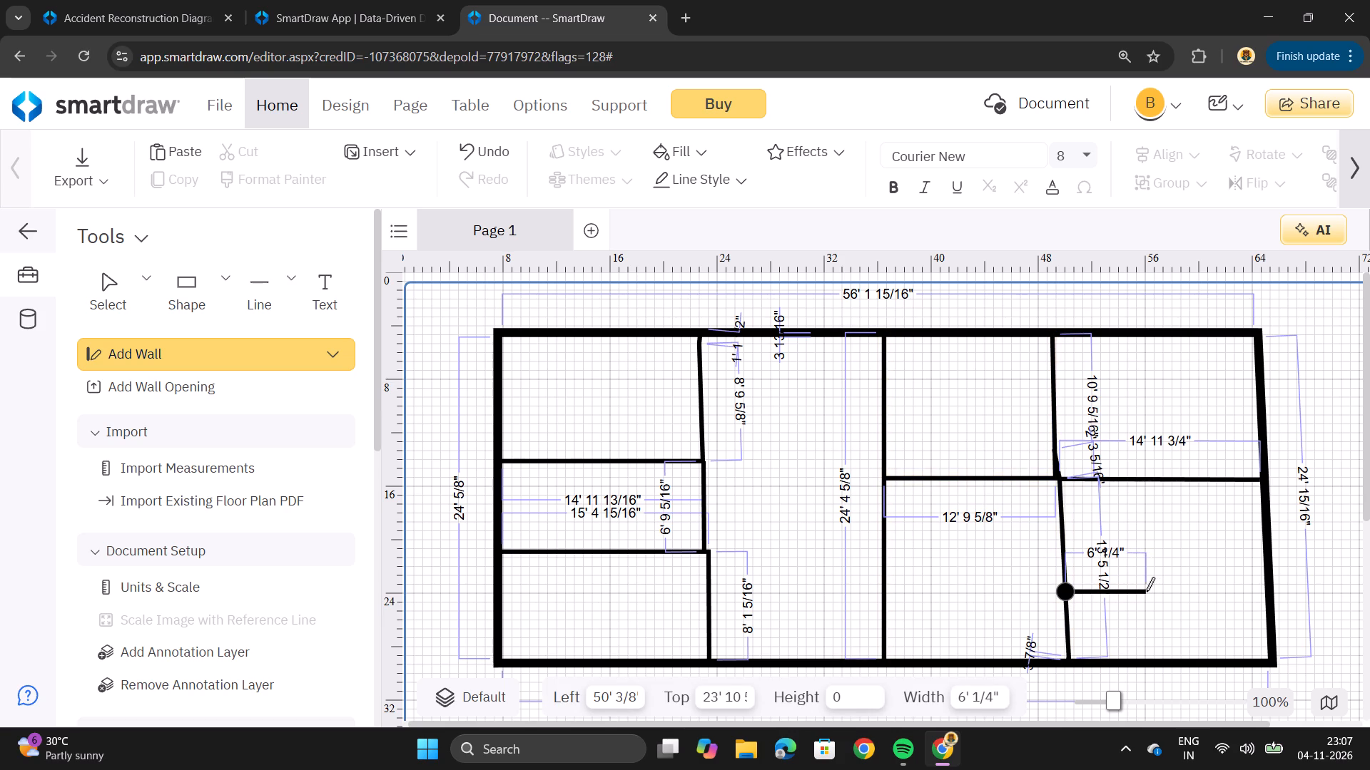
drag(1146, 591, 1137, 591)
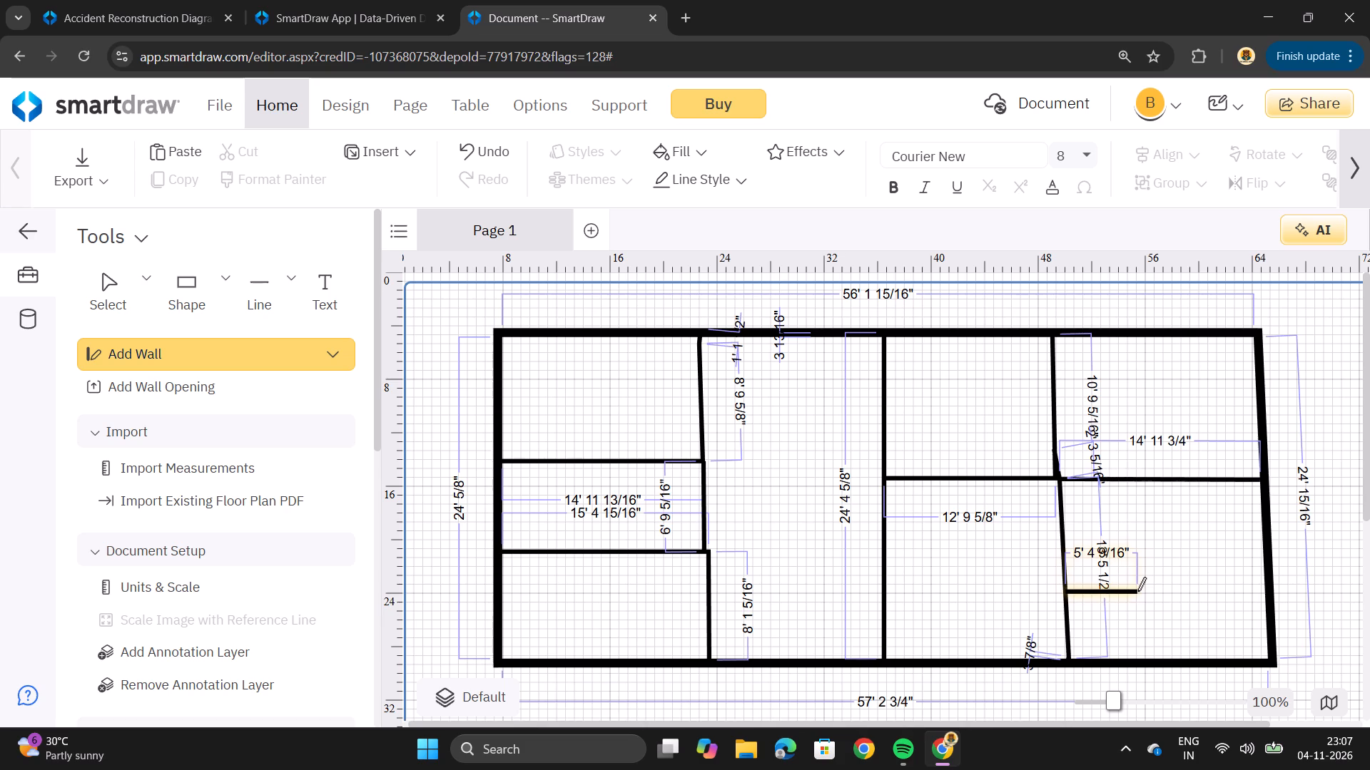
drag(1137, 591, 1140, 642)
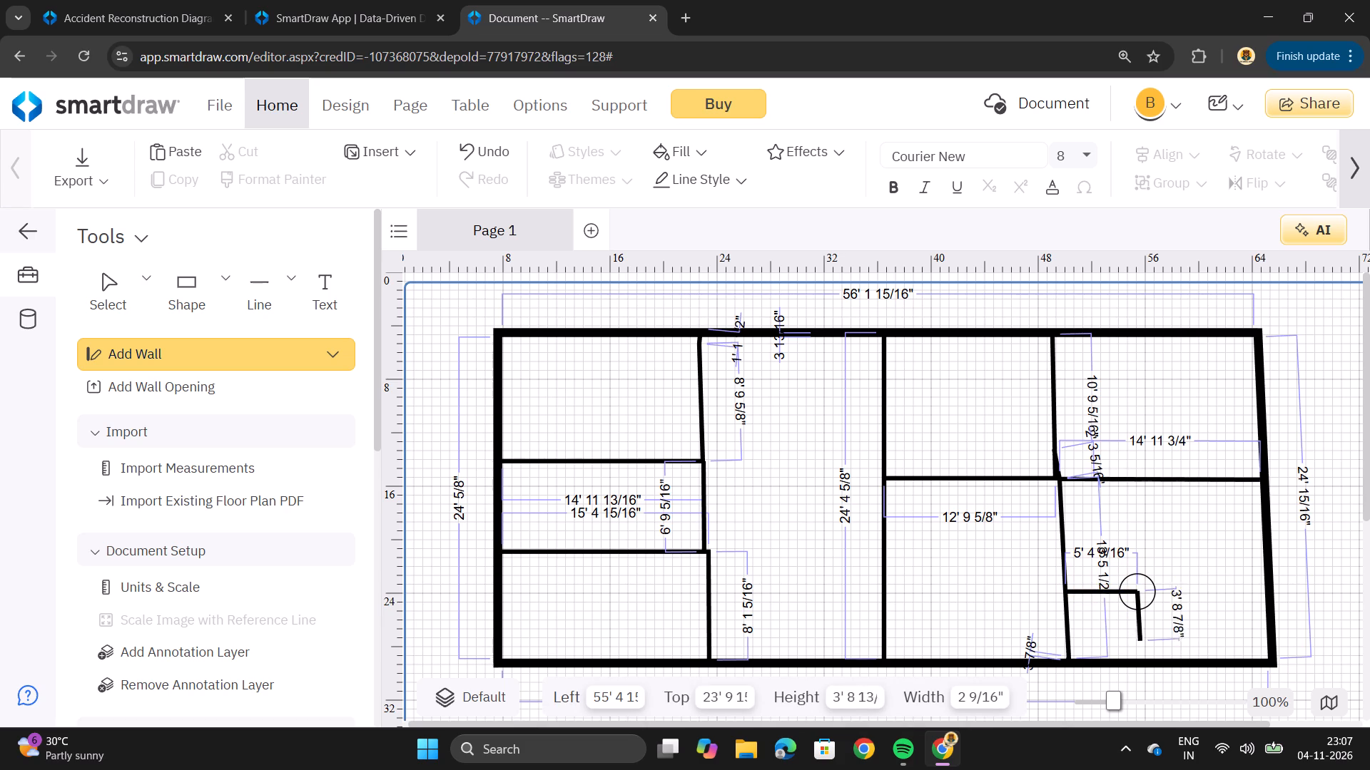
drag(1140, 642, 1140, 645)
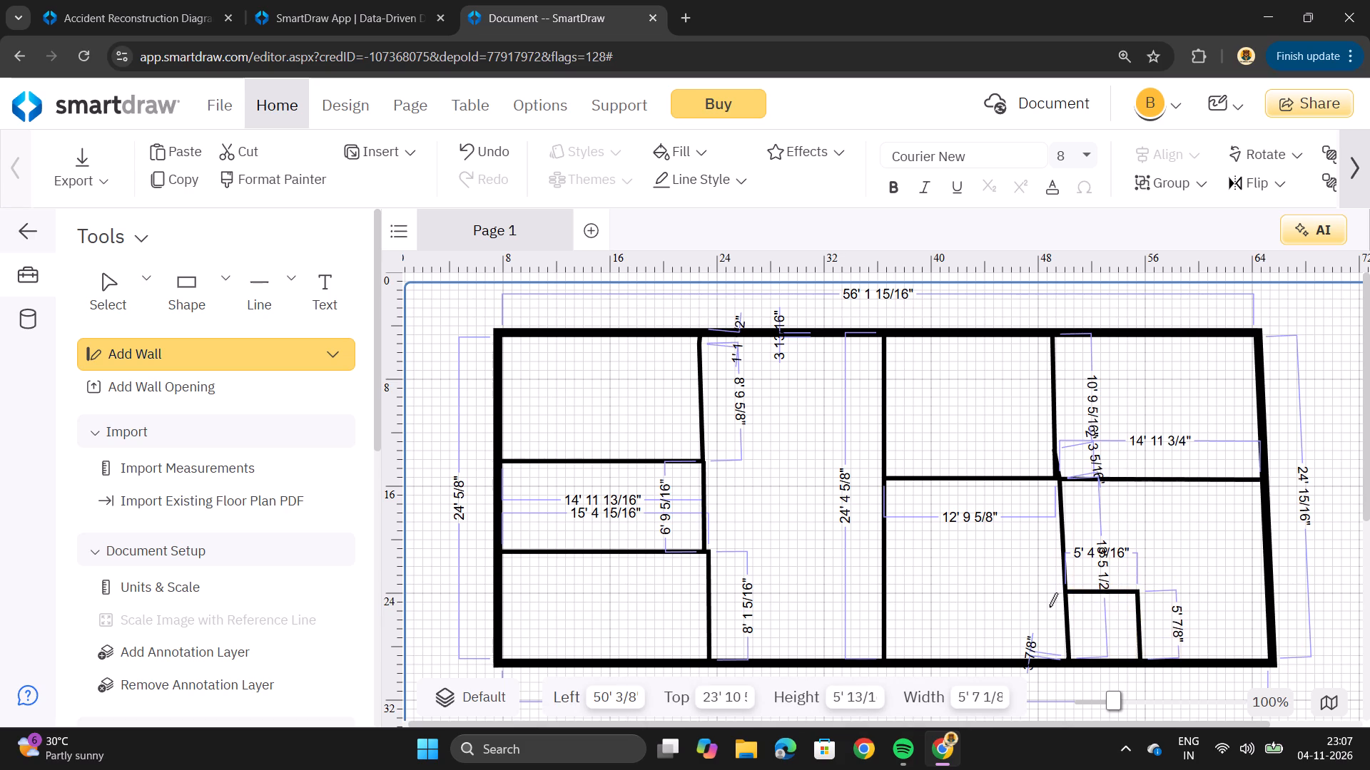
Enclose a small room left of the same divider with interior walls about 3' 4" across and about 4' 10" down toward the bottom wall.
drag(1064, 595, 1033, 591)
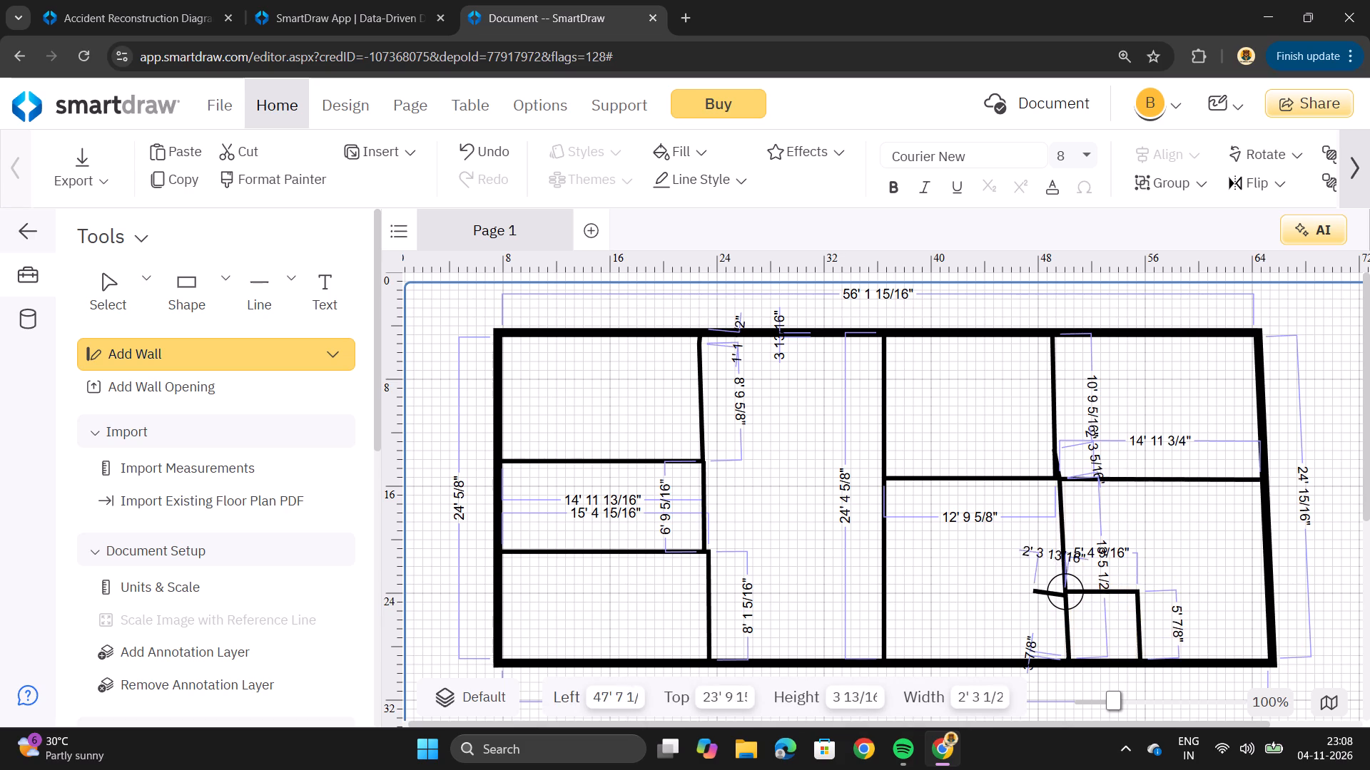
drag(1033, 591, 1019, 595)
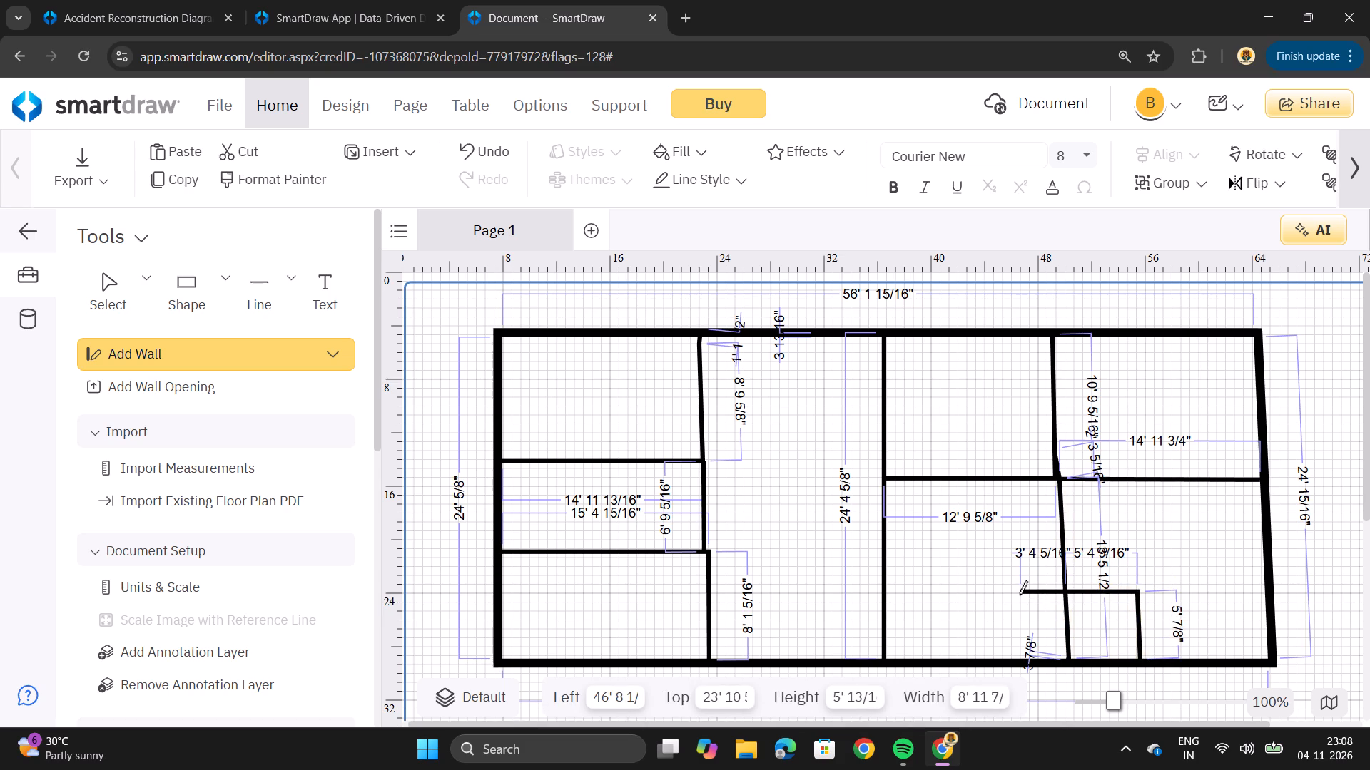
drag(1021, 595, 1027, 636)
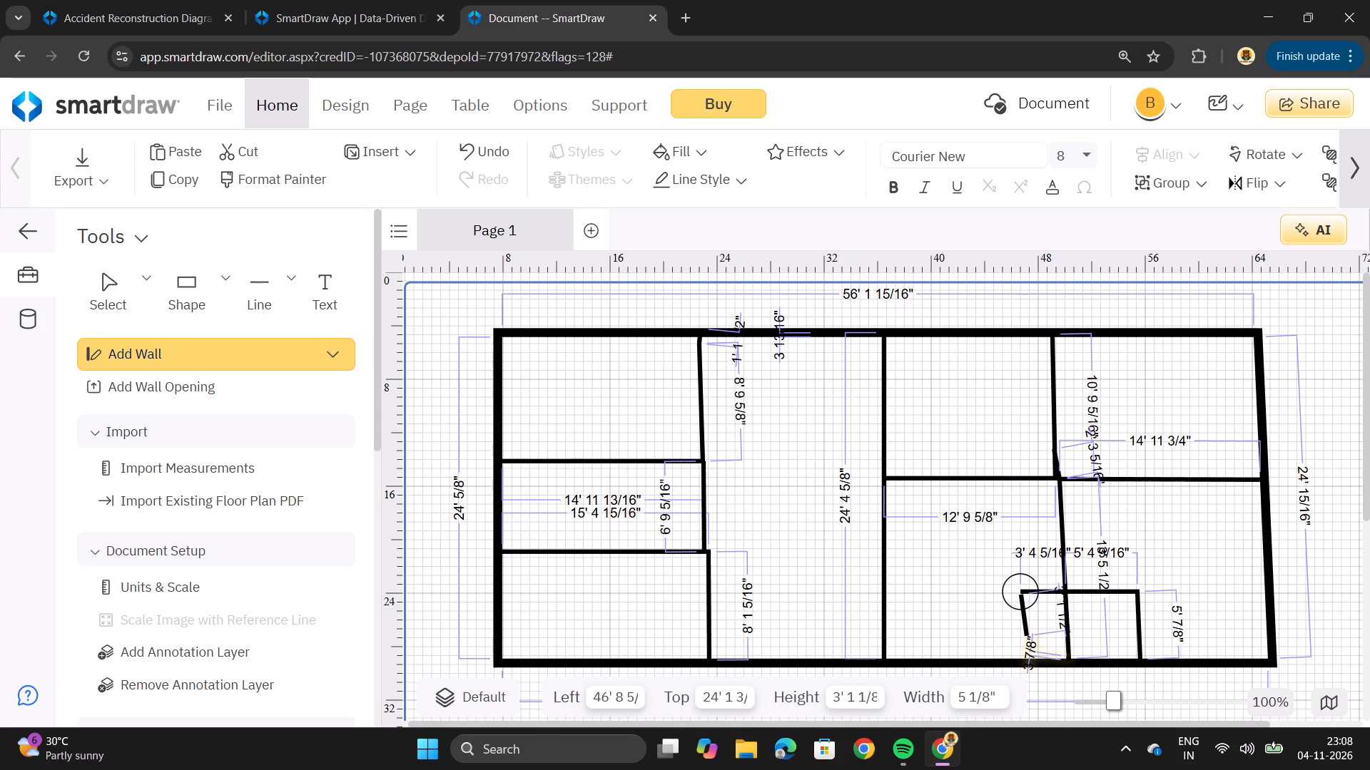
drag(1027, 636, 1021, 646)
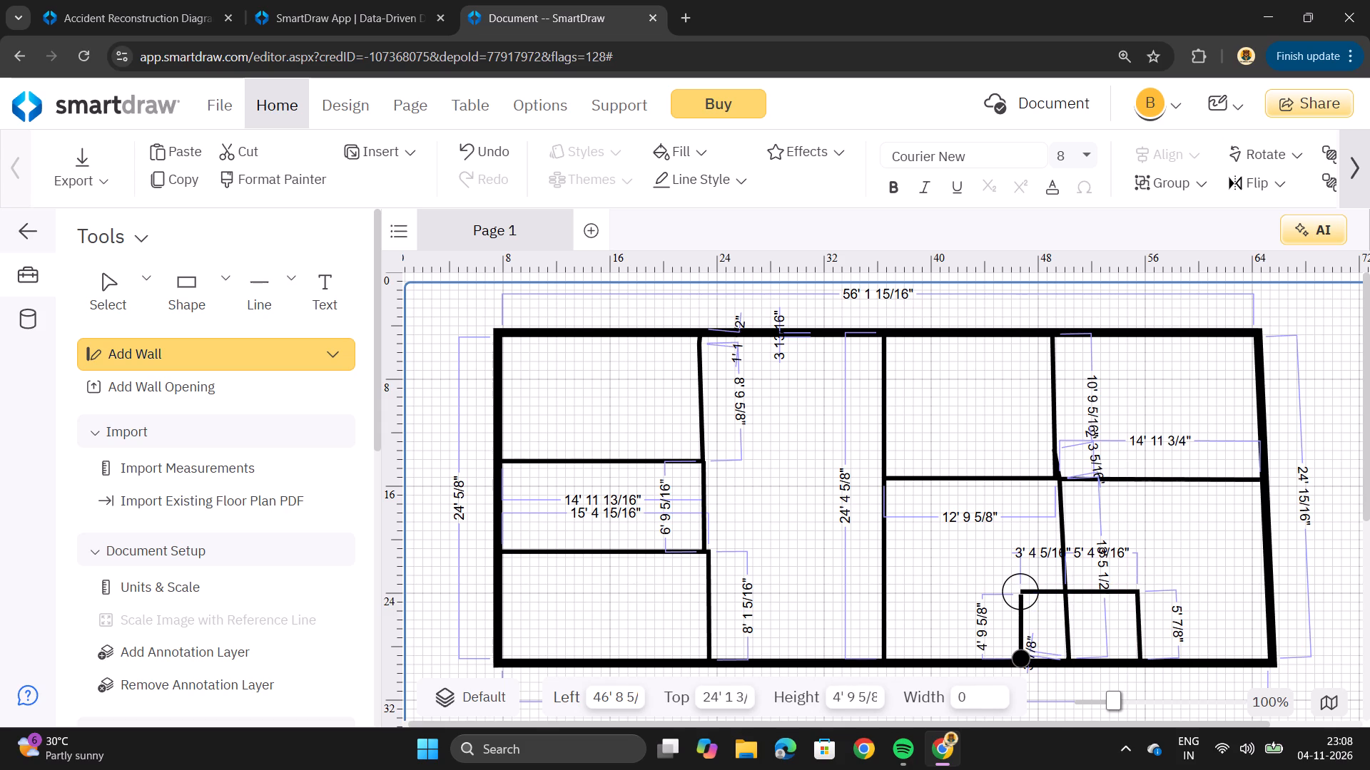
drag(1021, 646, 1023, 647)
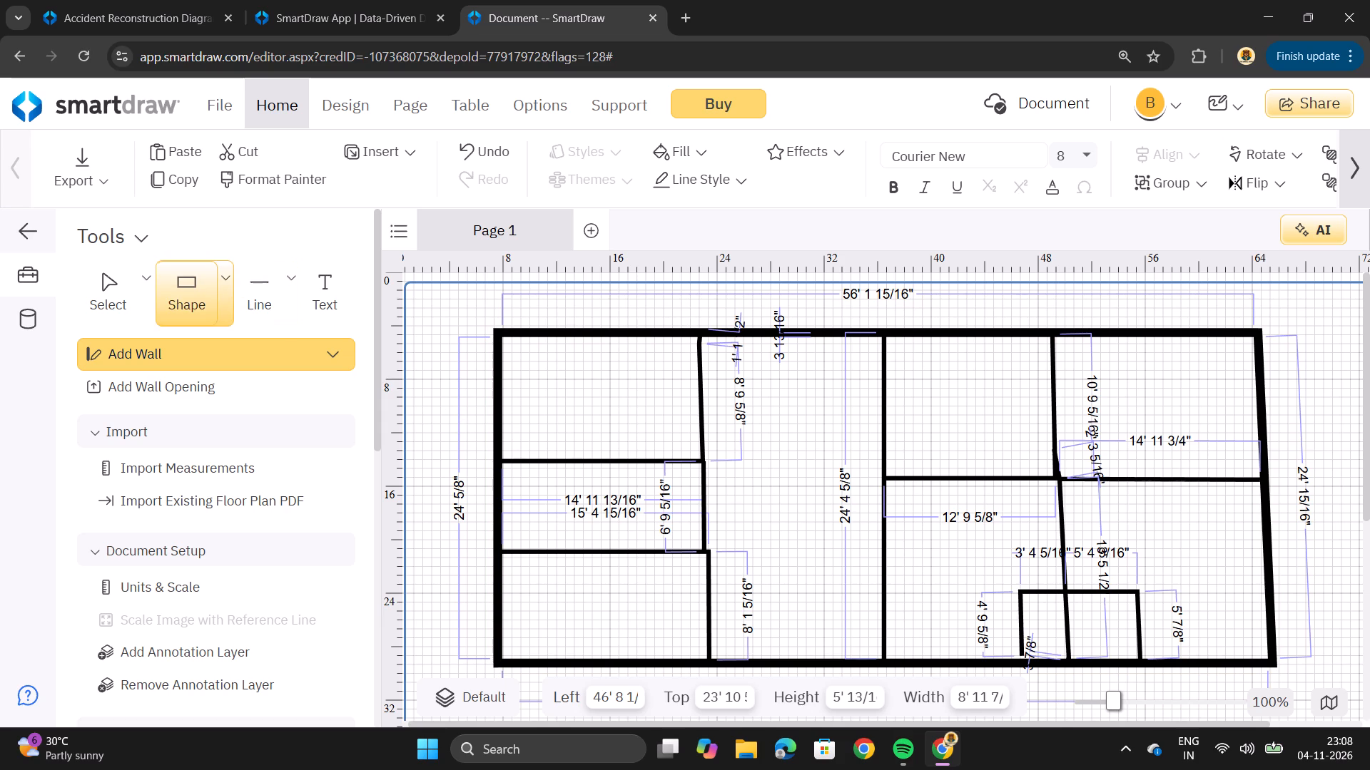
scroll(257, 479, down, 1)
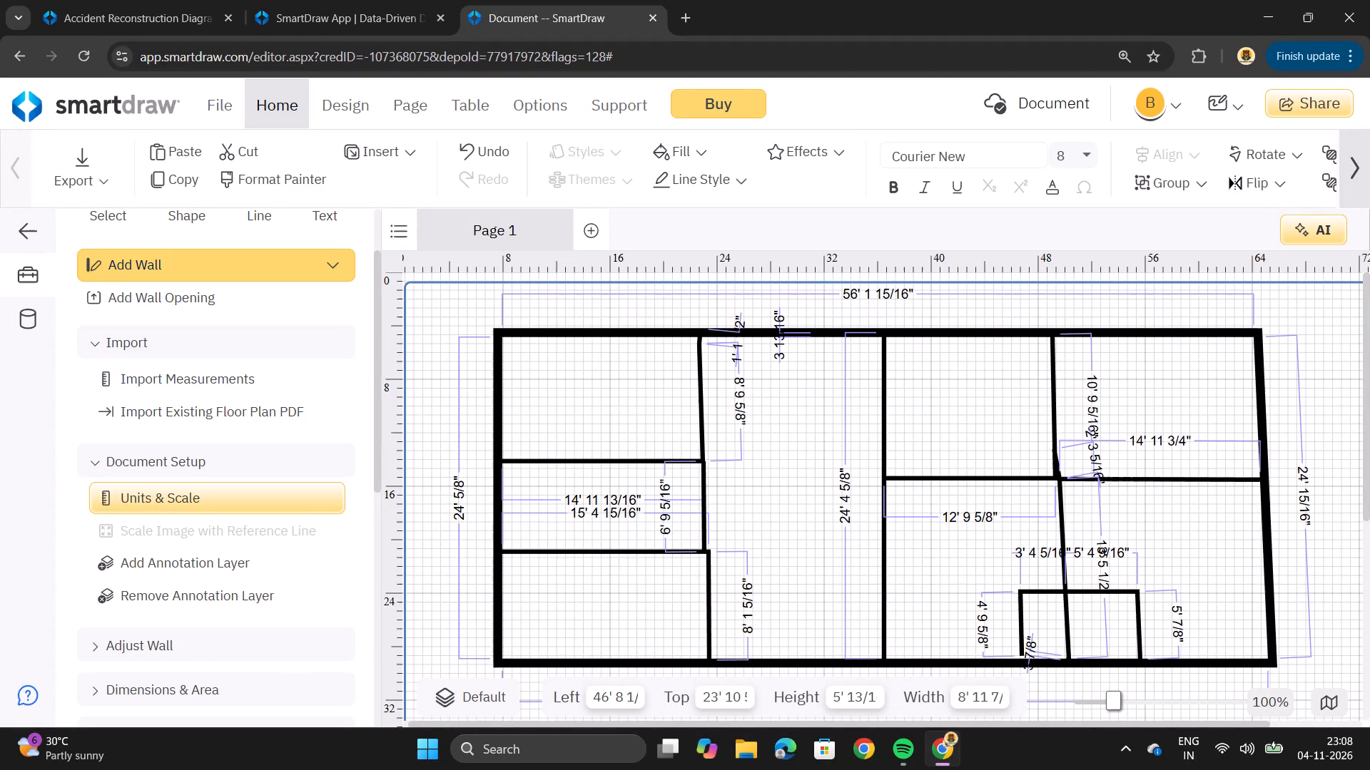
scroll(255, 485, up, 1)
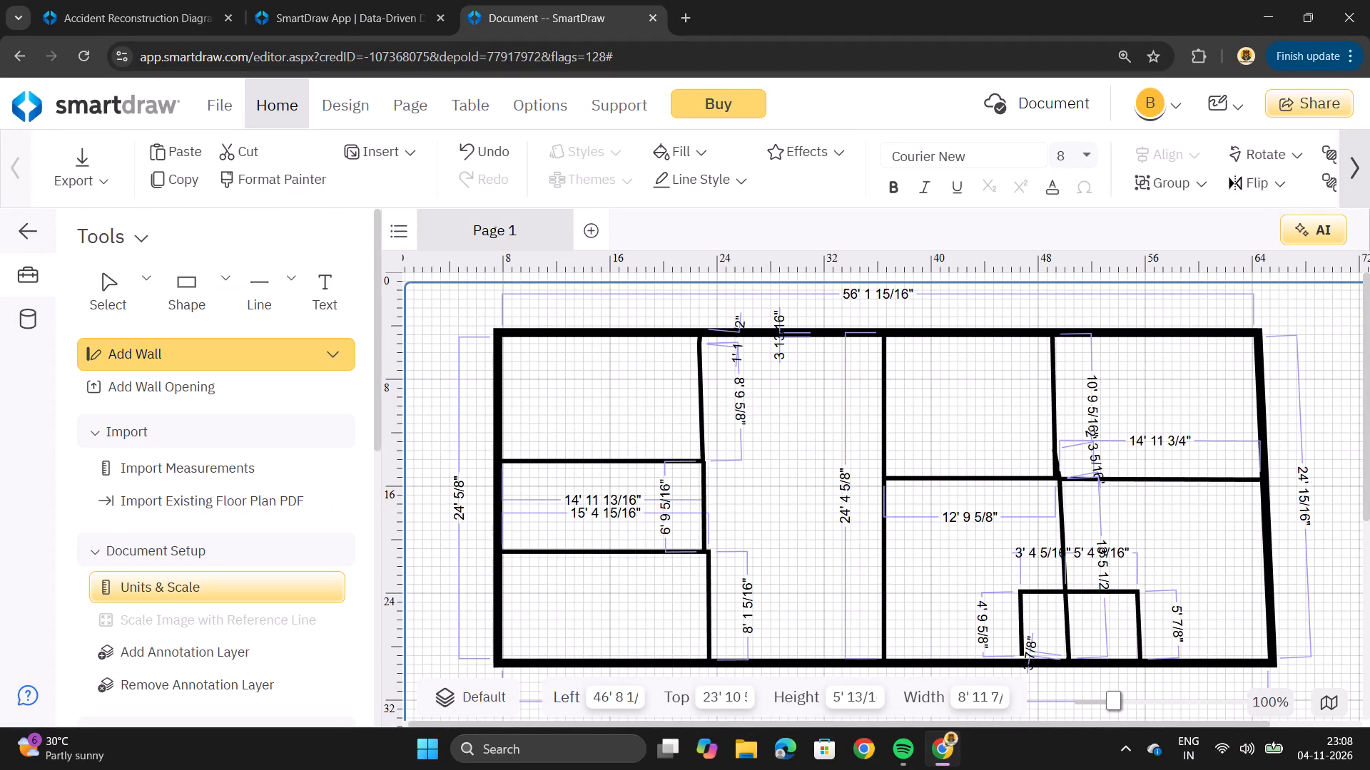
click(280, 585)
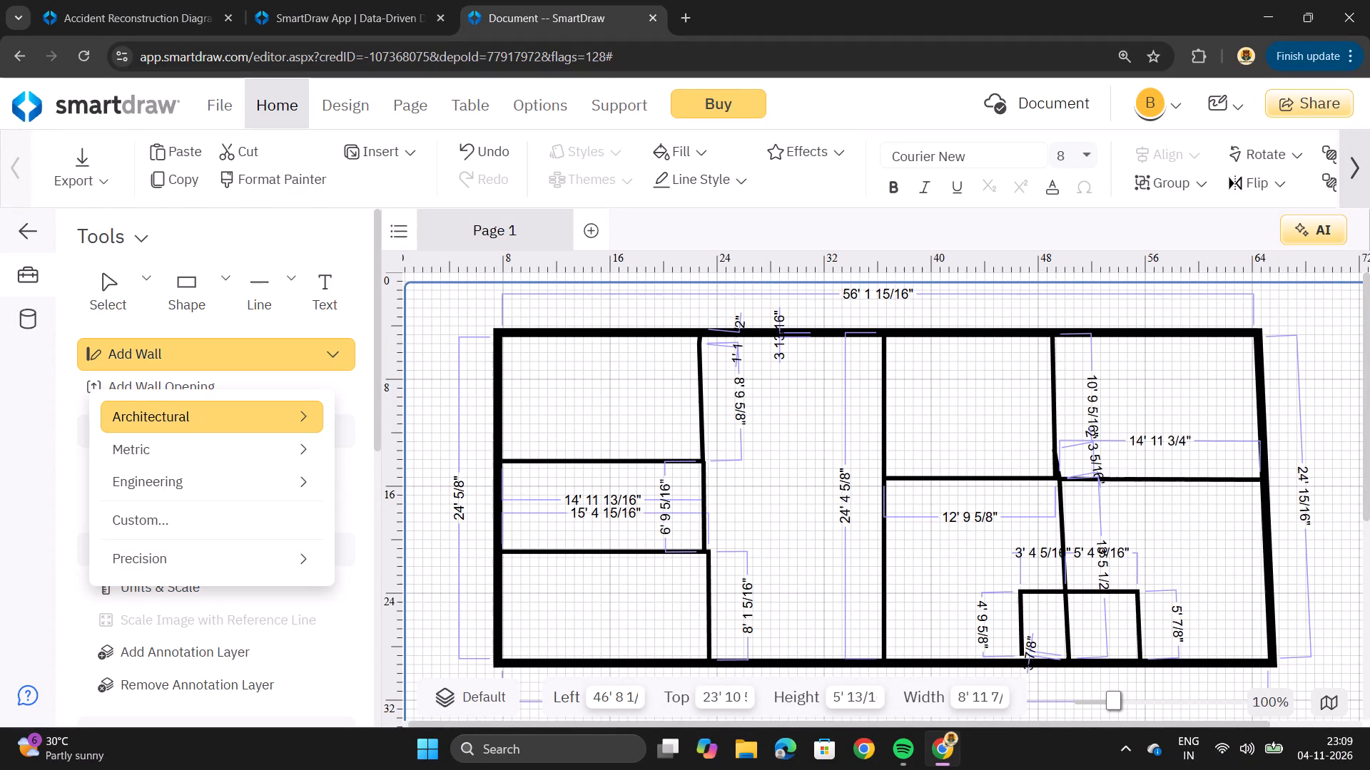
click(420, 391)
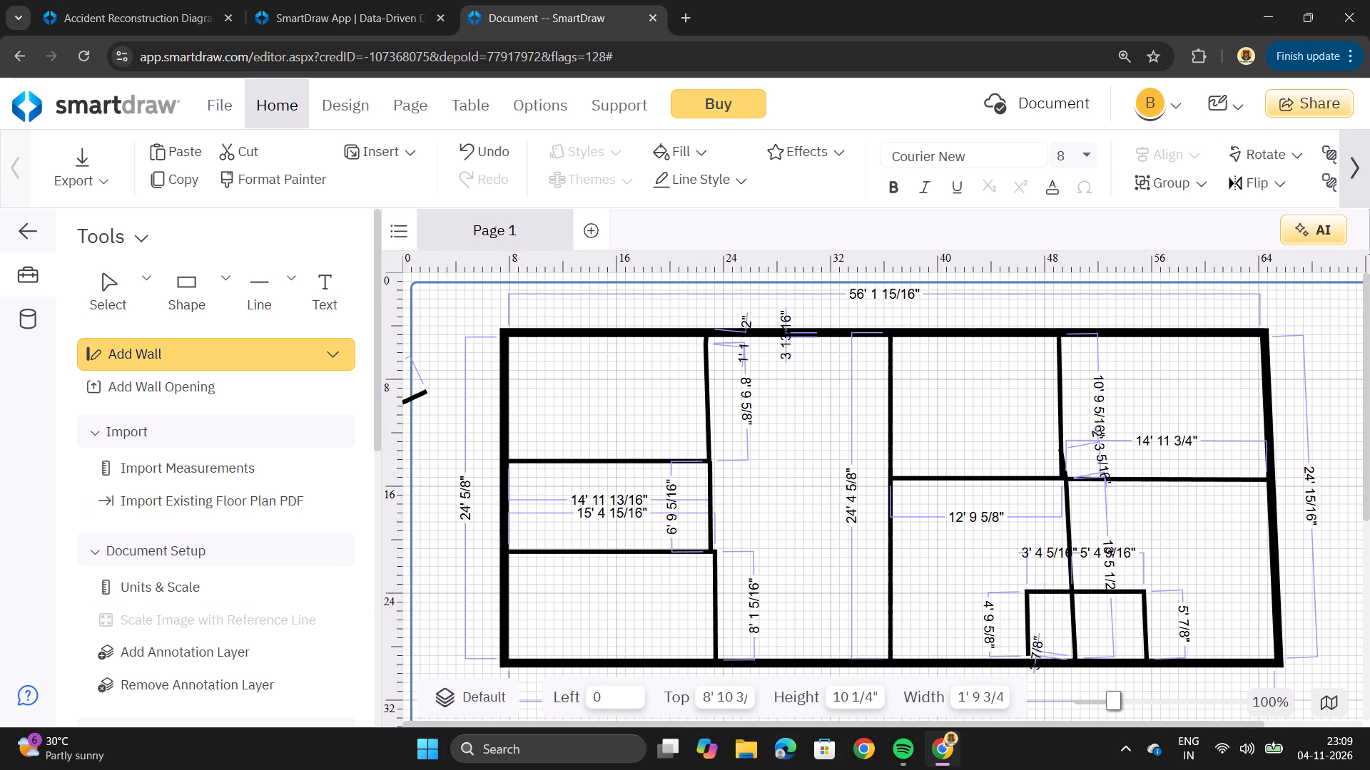
Place a Door (28") symbol just outside the left exterior wall, beside the upper-left room.
scroll(192, 582, down, 1)
scroll(192, 582, up, 1)
scroll(191, 584, down, 1)
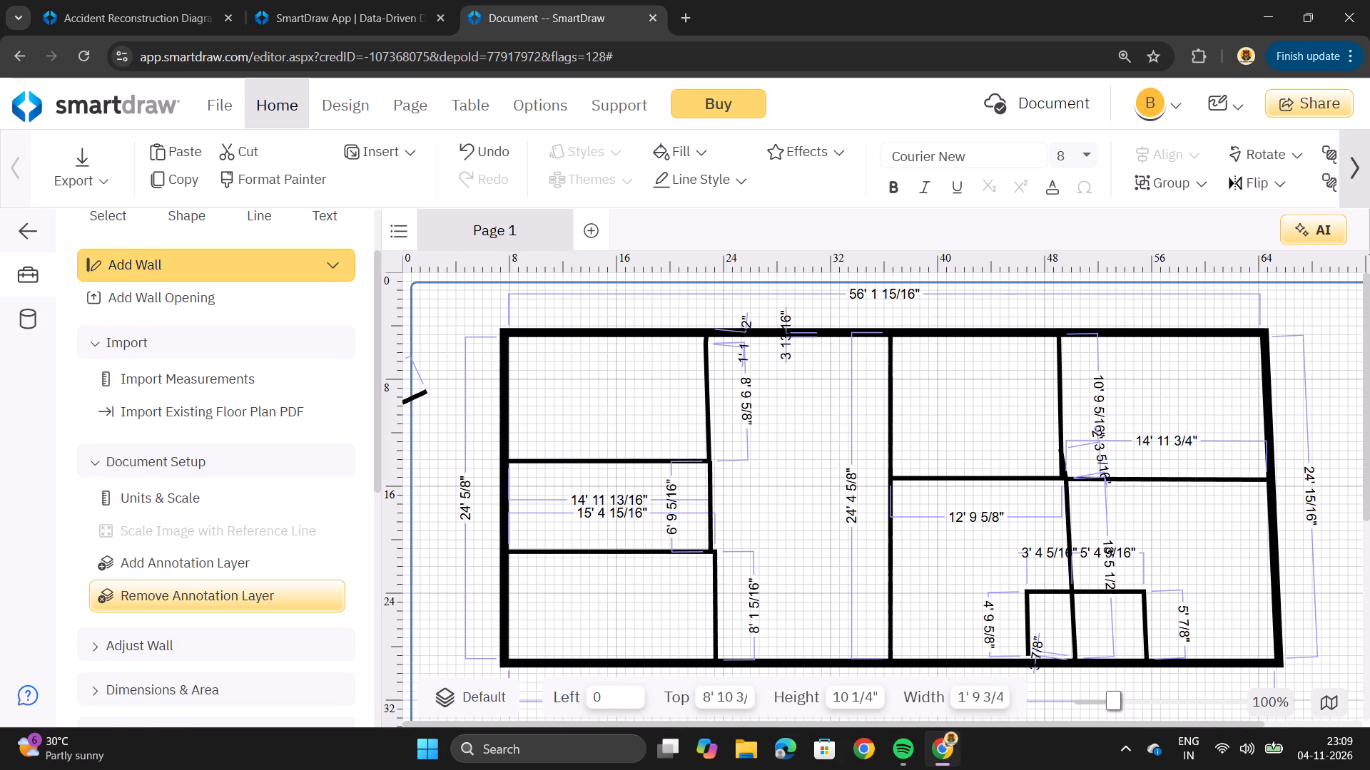
scroll(188, 589, down, 3)
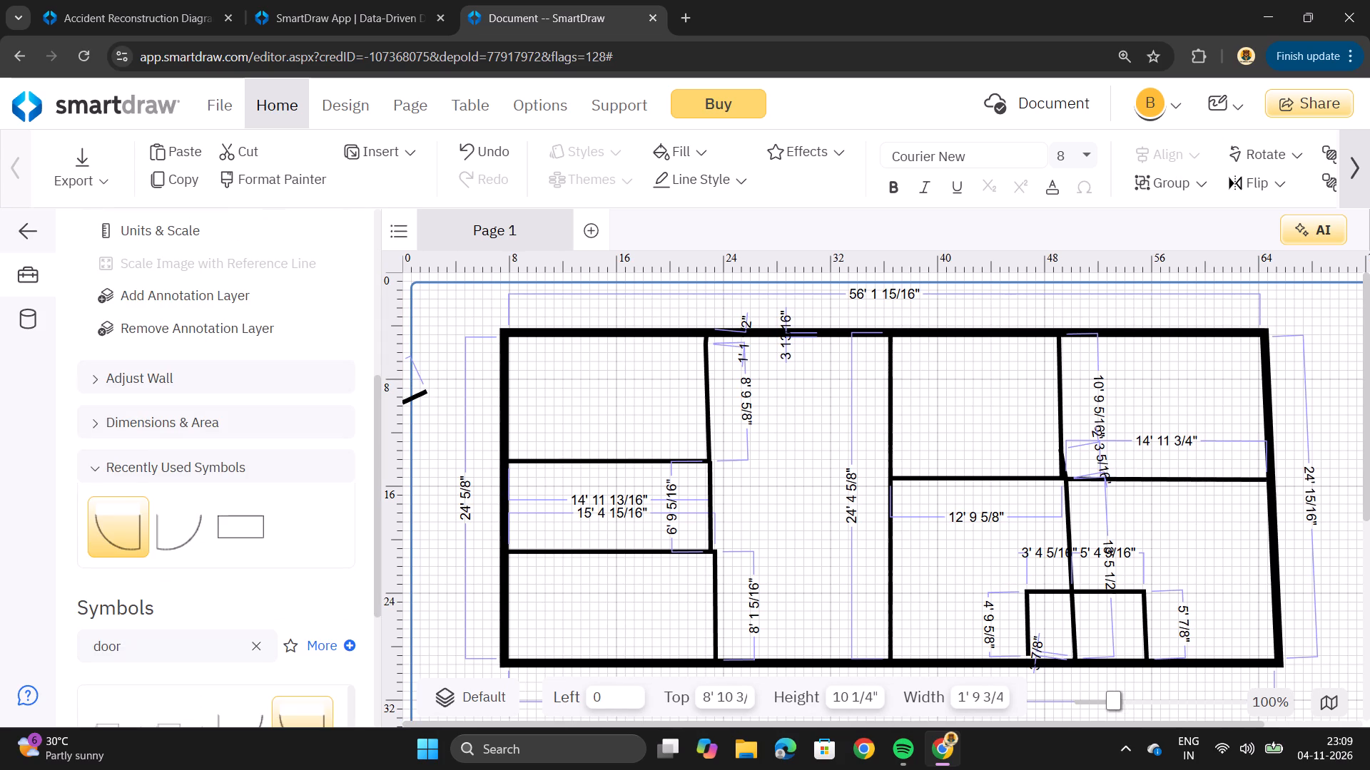
drag(128, 529, 216, 530)
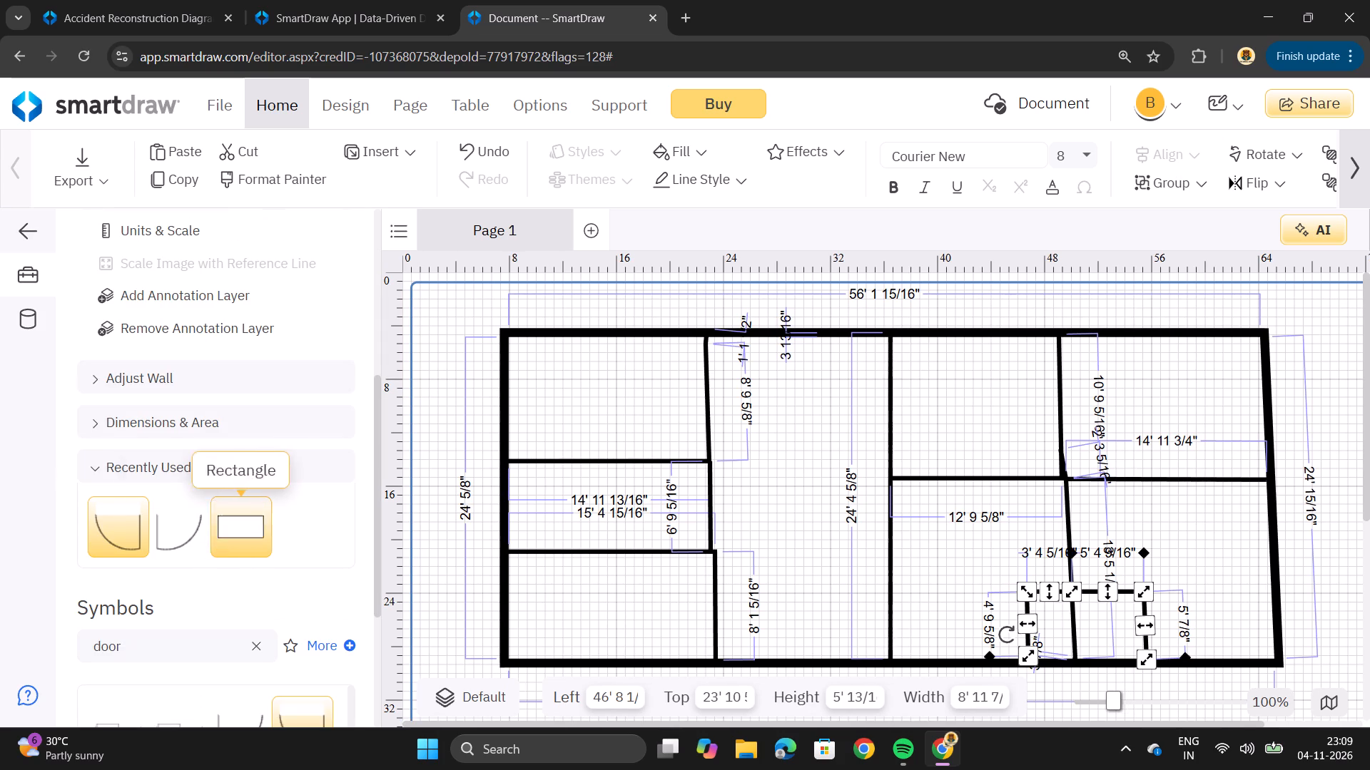
drag(216, 530, 452, 410)
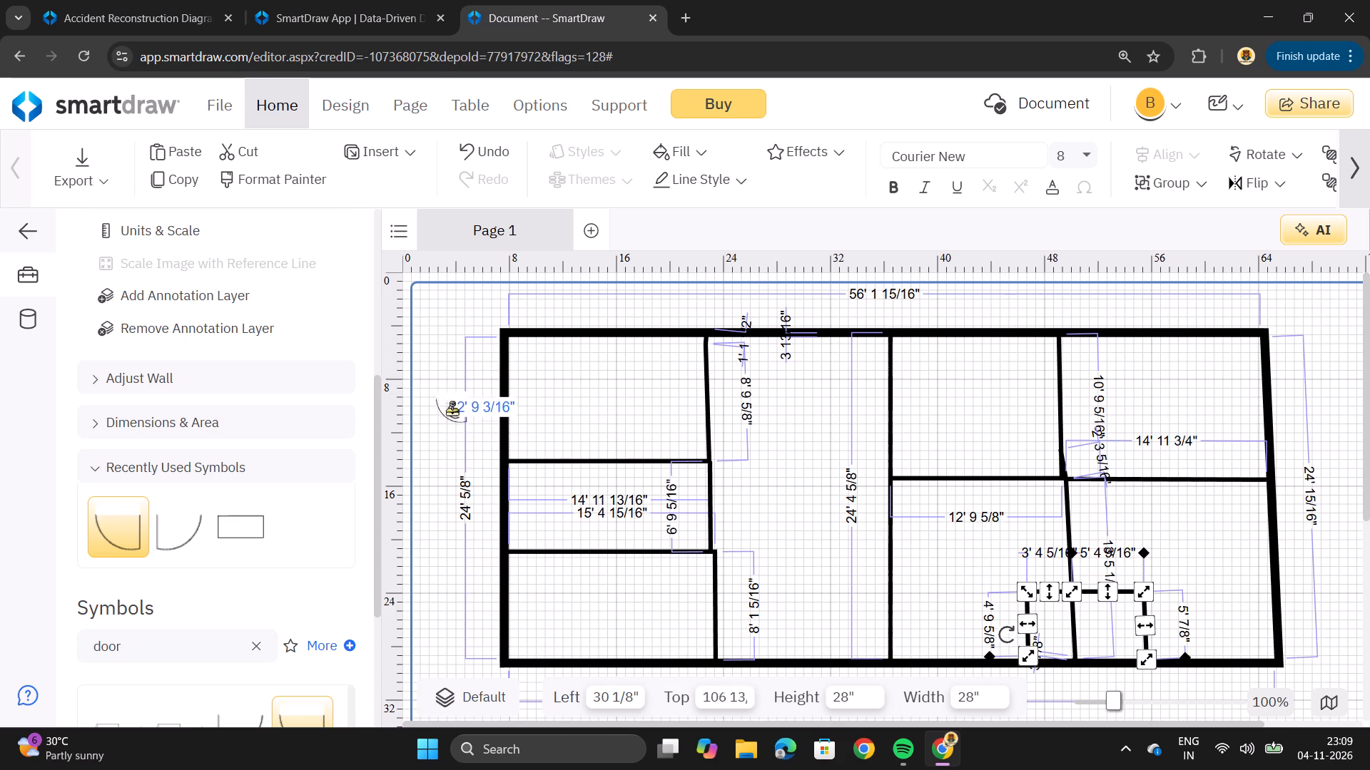
drag(452, 410, 452, 420)
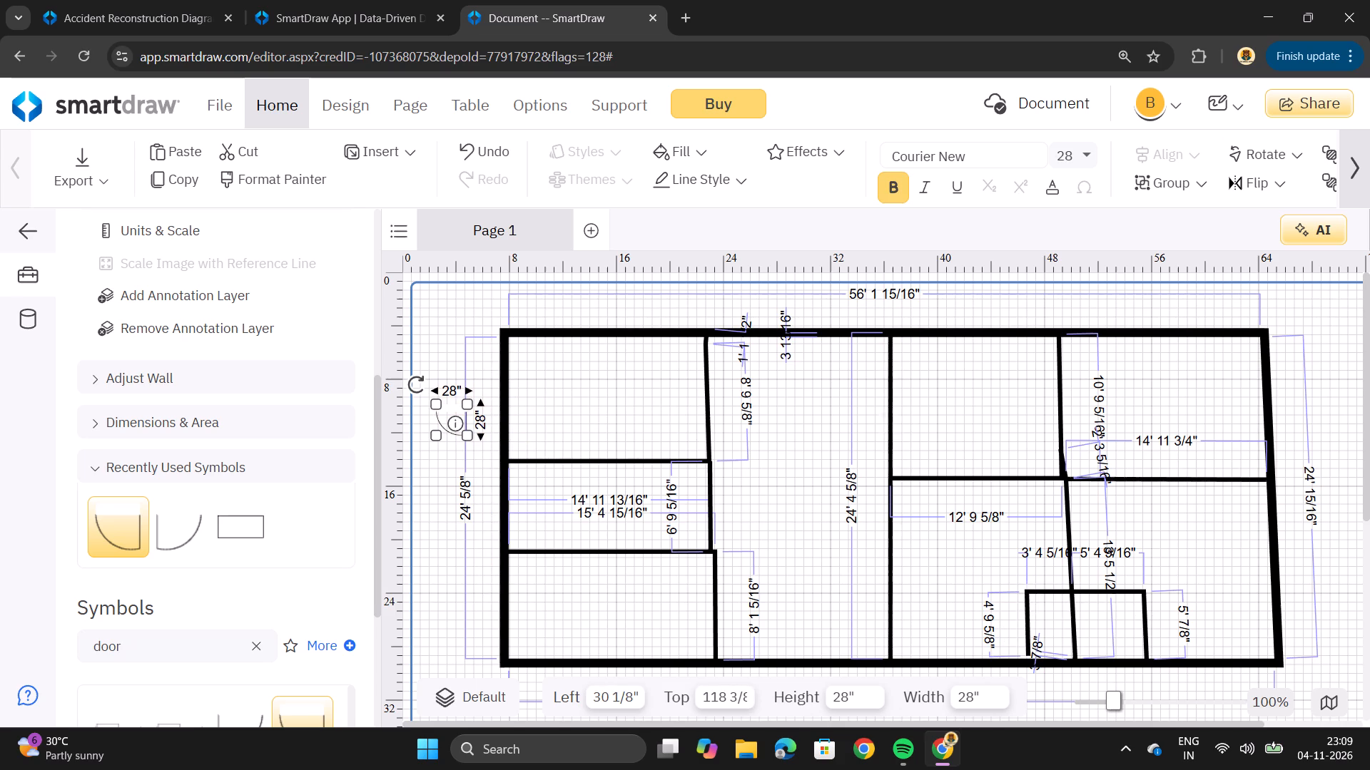
Rotate the door about a quarter turn and fit it into the upper-left room's exterior wall, about 17' 10" above the bottom wall.
drag(405, 378, 459, 359)
drag(459, 359, 413, 369)
click(445, 423)
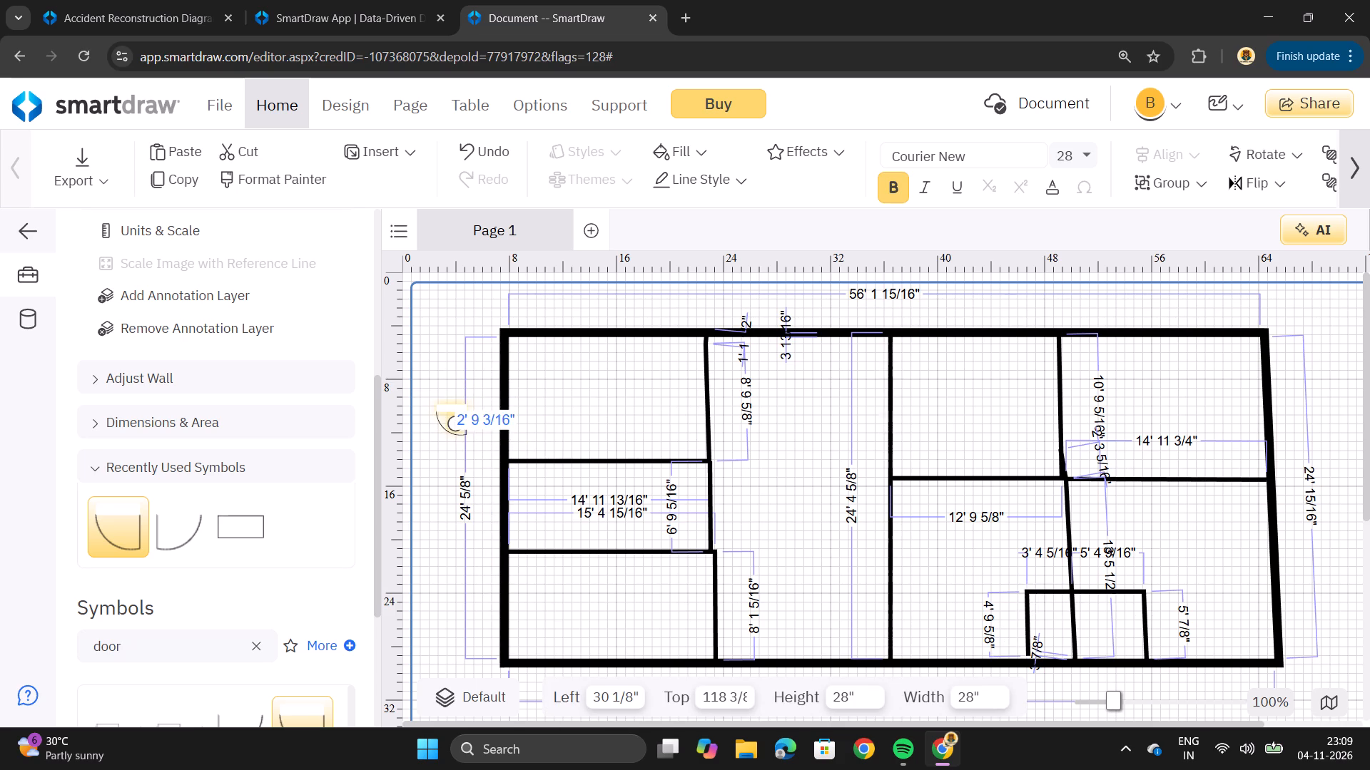
drag(447, 423, 490, 401)
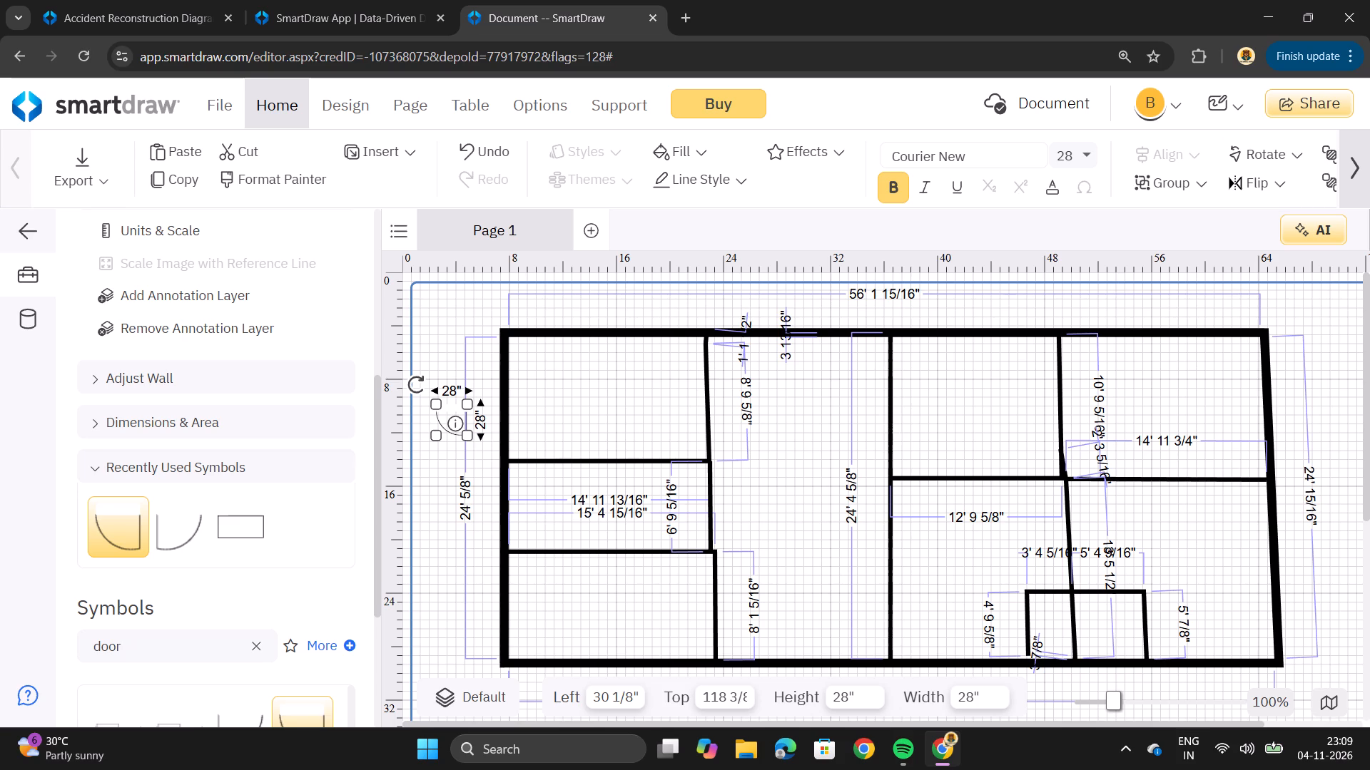
drag(417, 385, 426, 383)
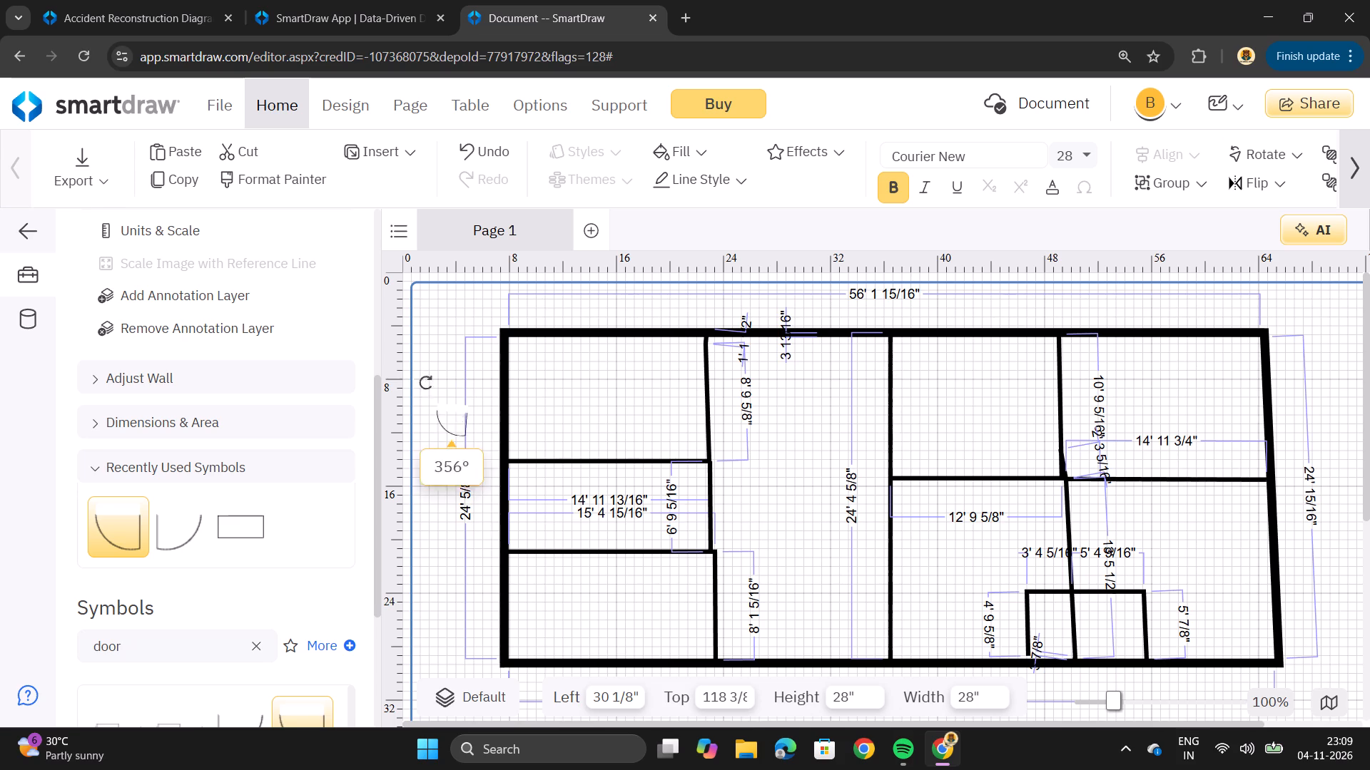
drag(426, 383, 487, 378)
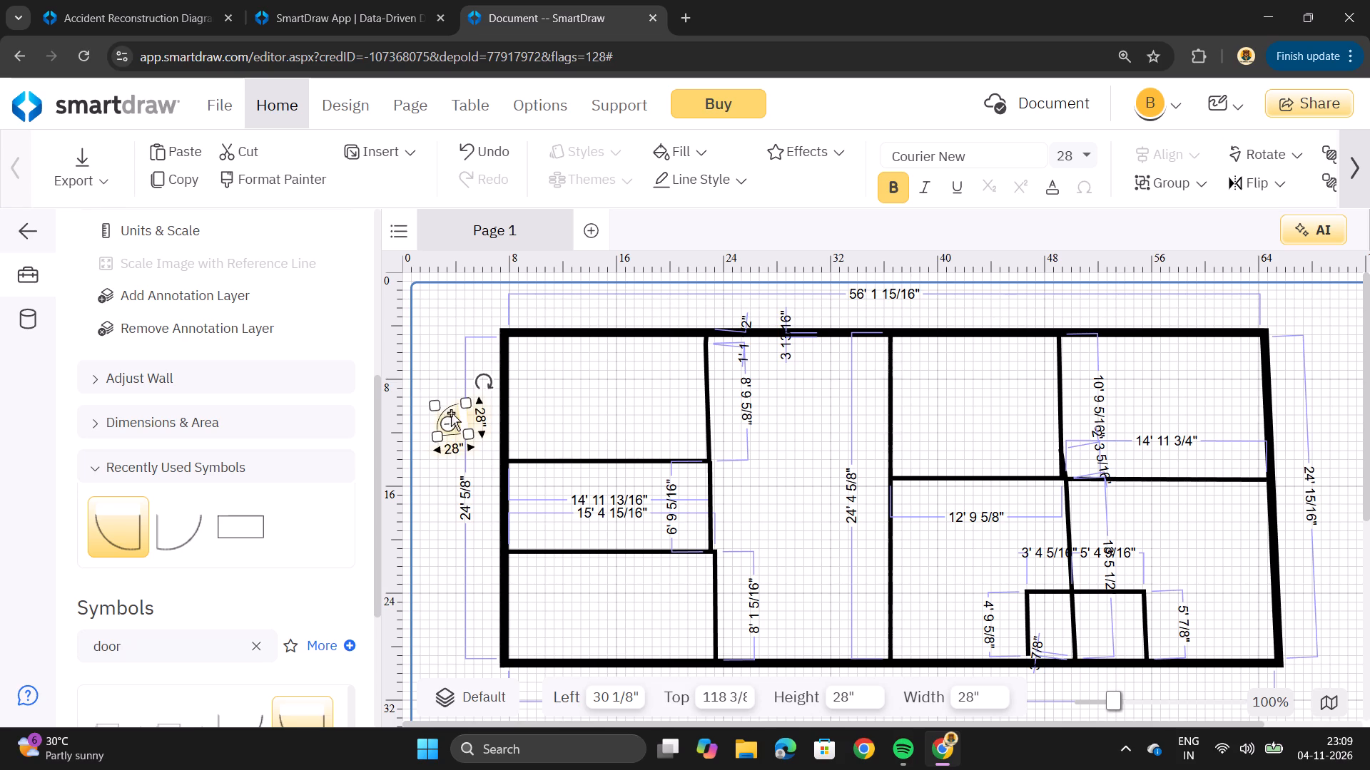
drag(451, 413, 492, 397)
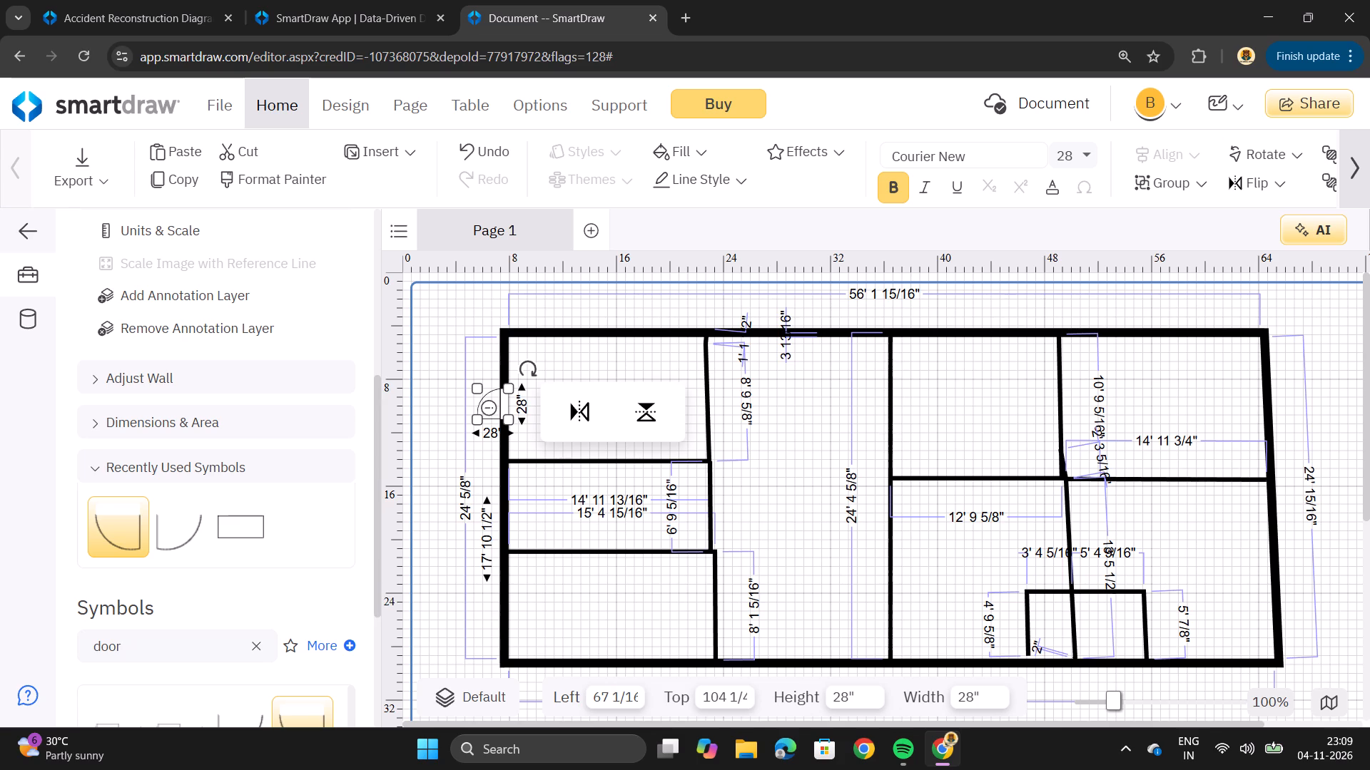
click(429, 443)
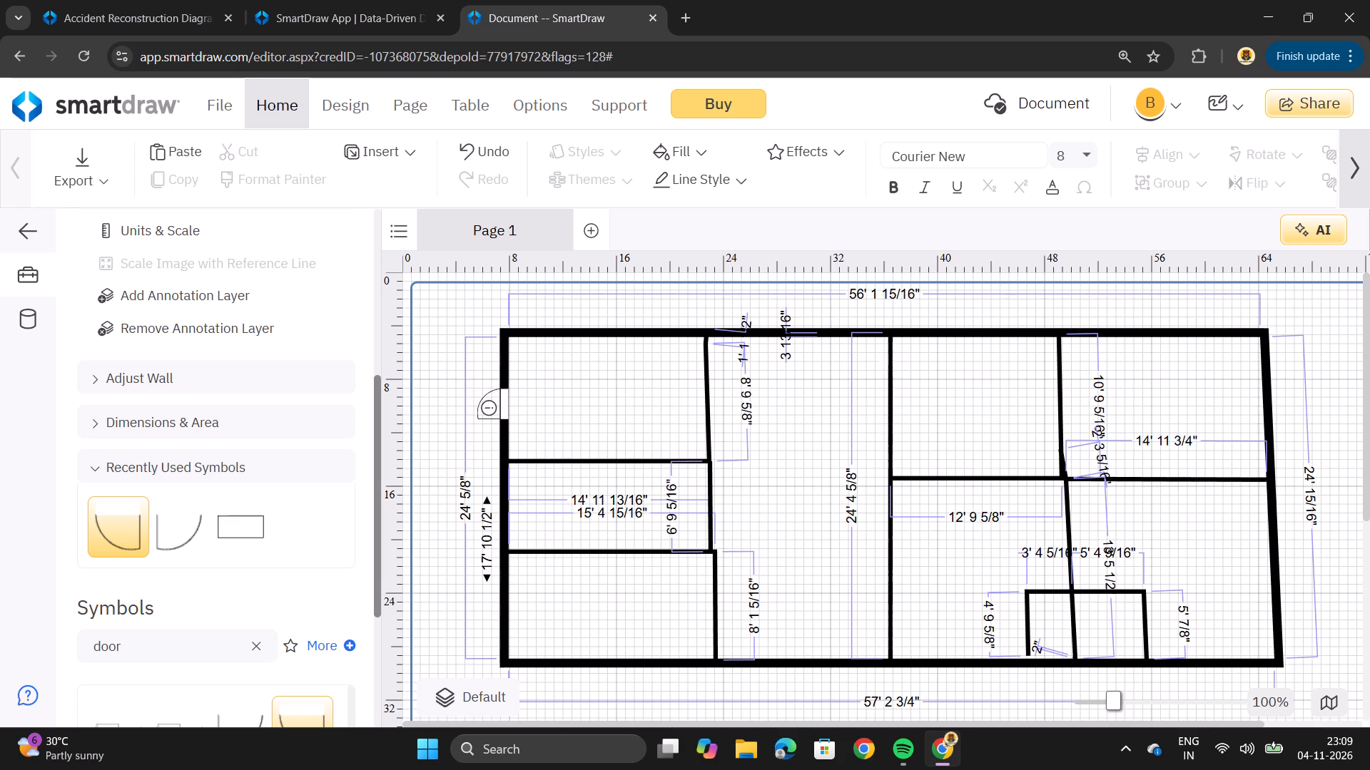
Add an opposite-hand Door (28"), rotated about a quarter turn, to the middle-left room's exterior wall, about 6' below the first door.
drag(173, 529, 344, 538)
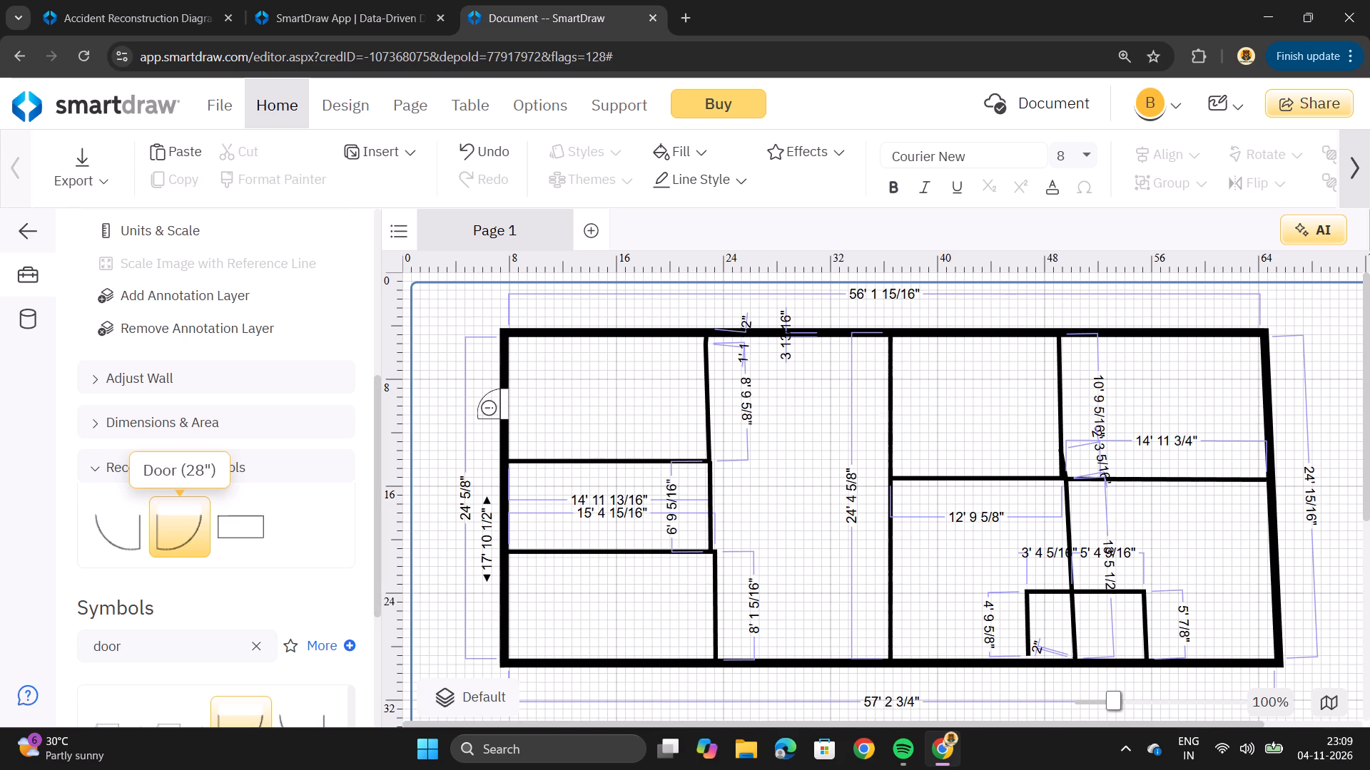
drag(344, 538, 459, 519)
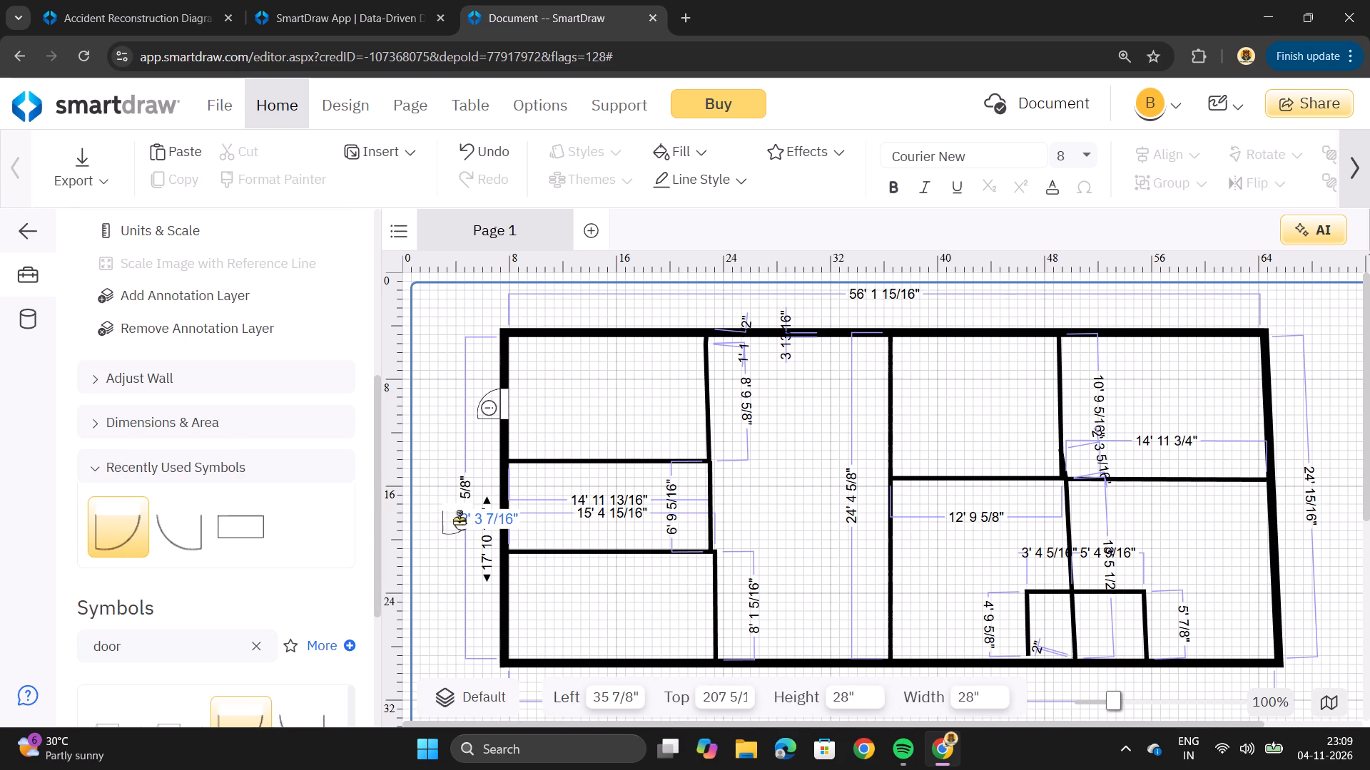
drag(459, 519, 450, 519)
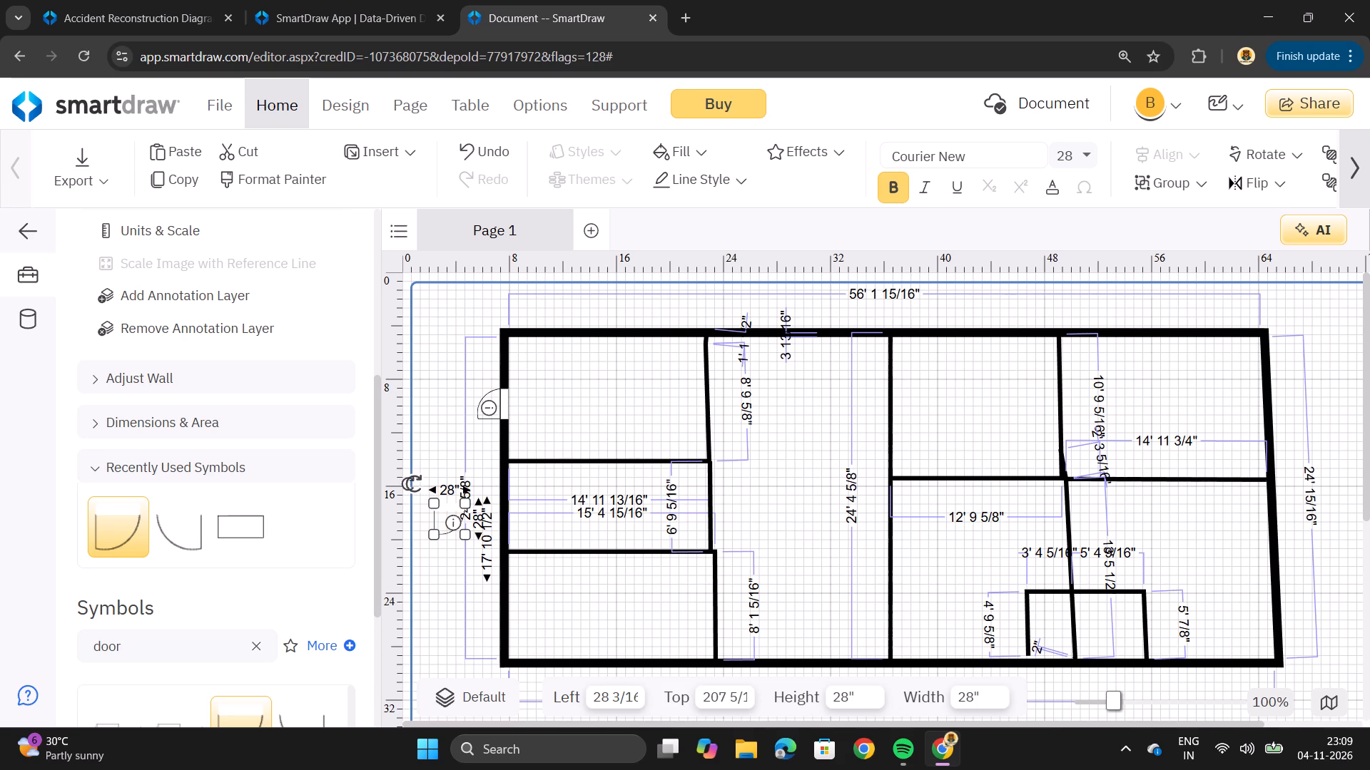
drag(410, 484, 486, 474)
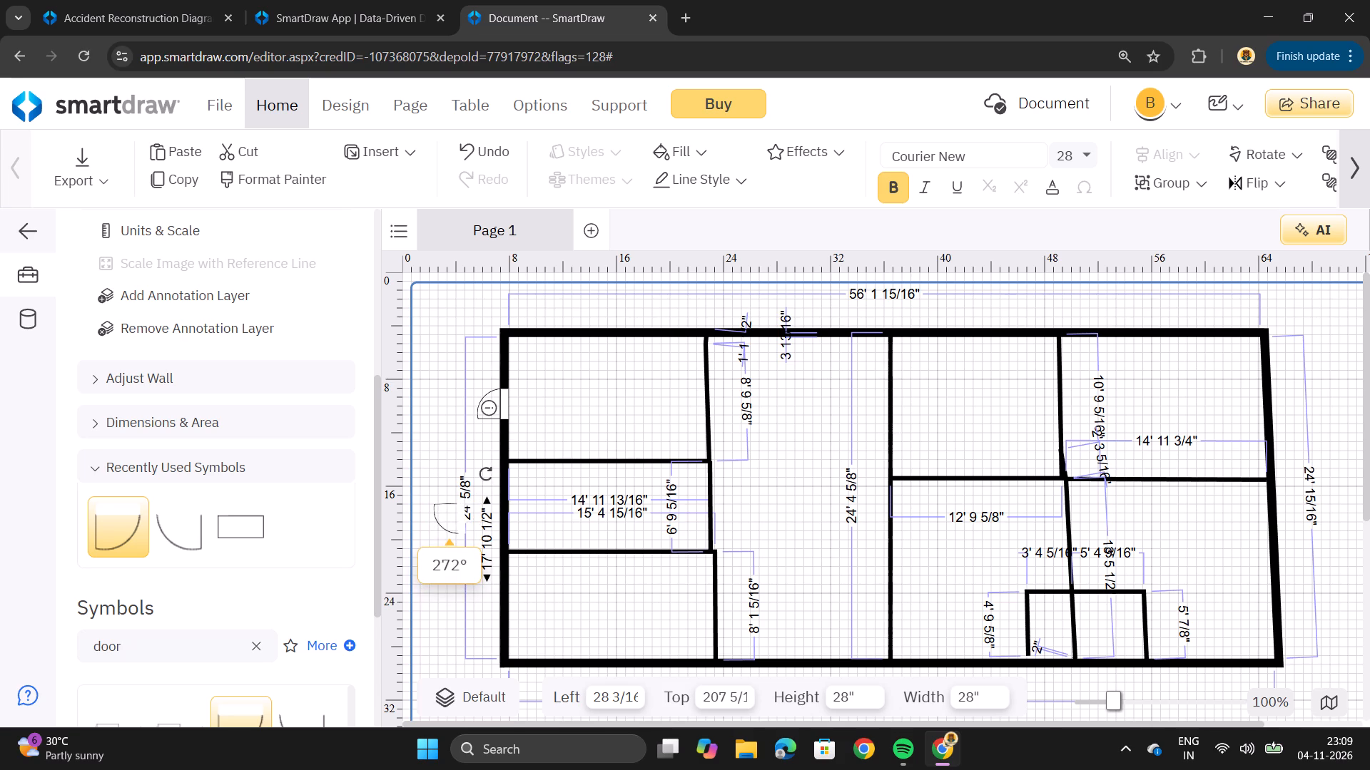
drag(486, 474, 479, 472)
drag(449, 523, 450, 523)
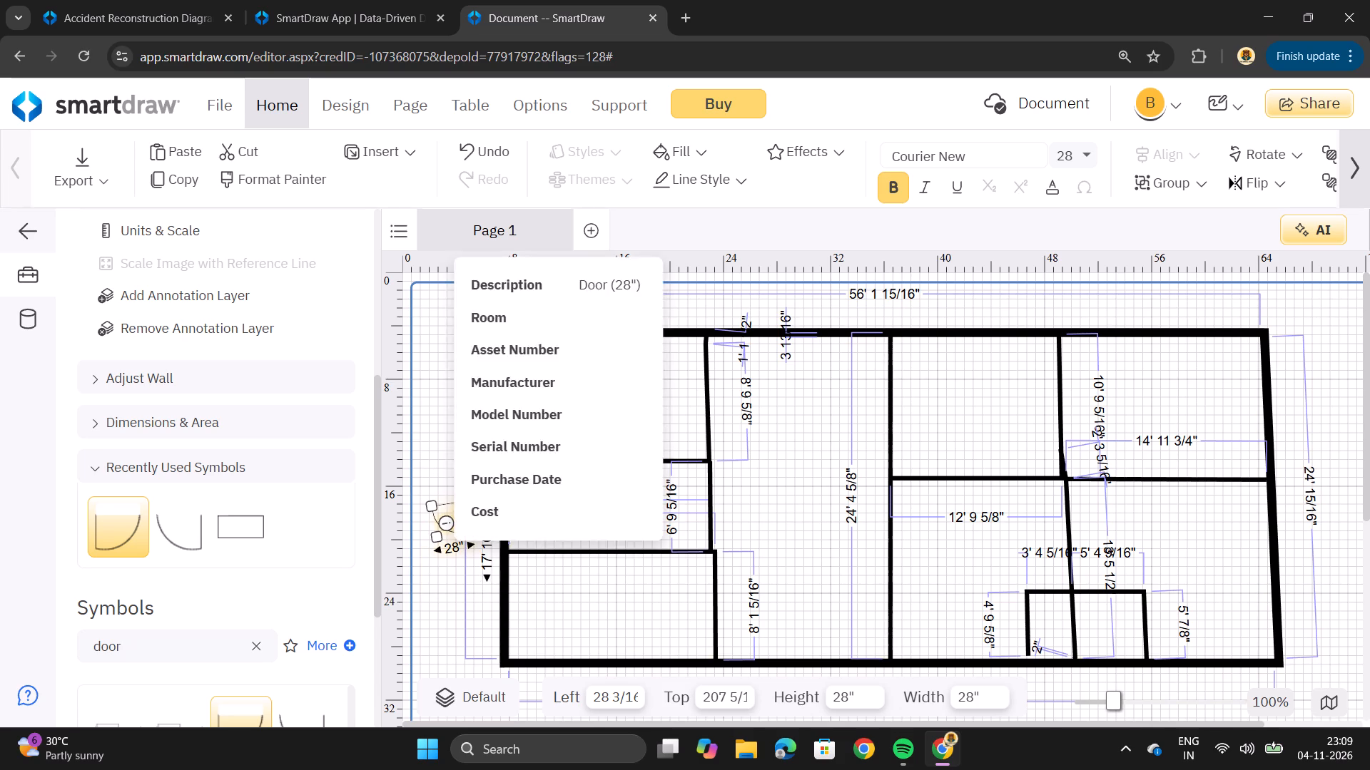
drag(450, 523, 504, 519)
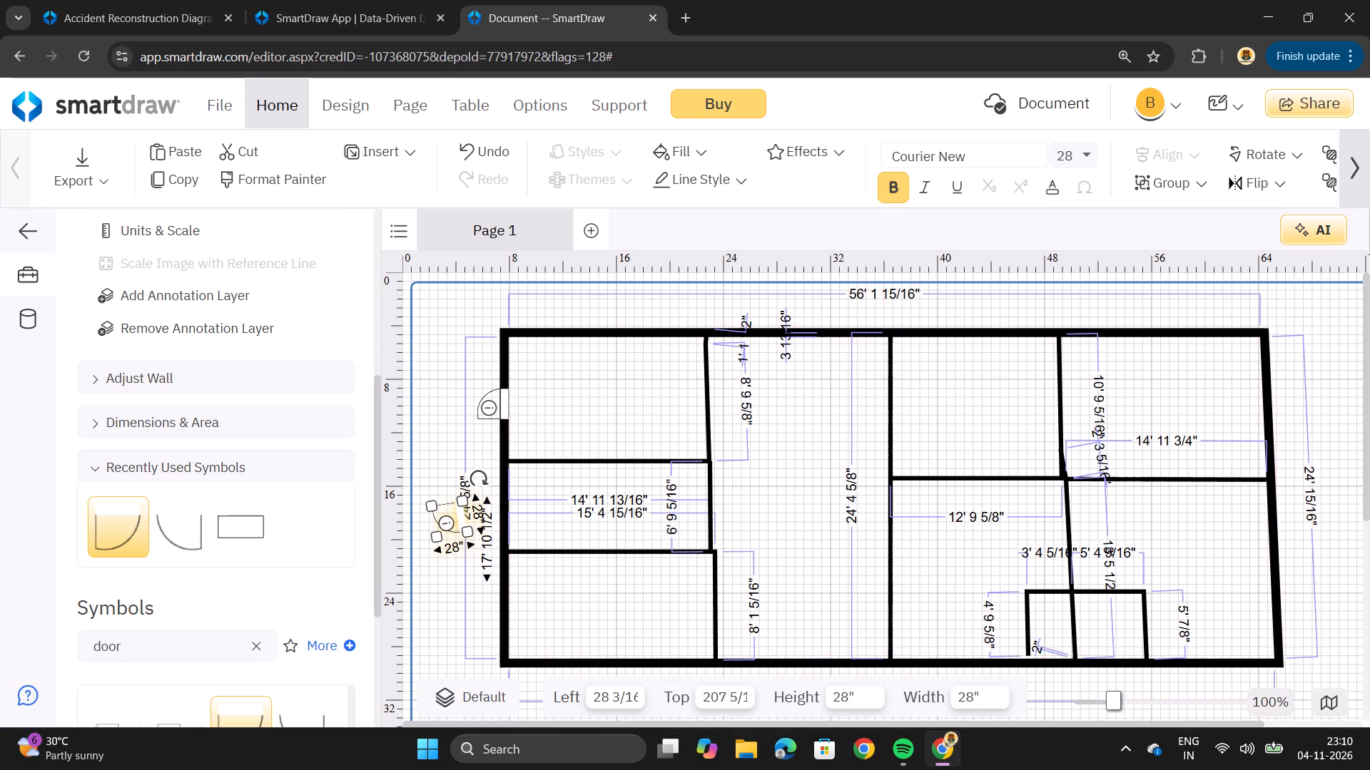
drag(440, 505, 468, 502)
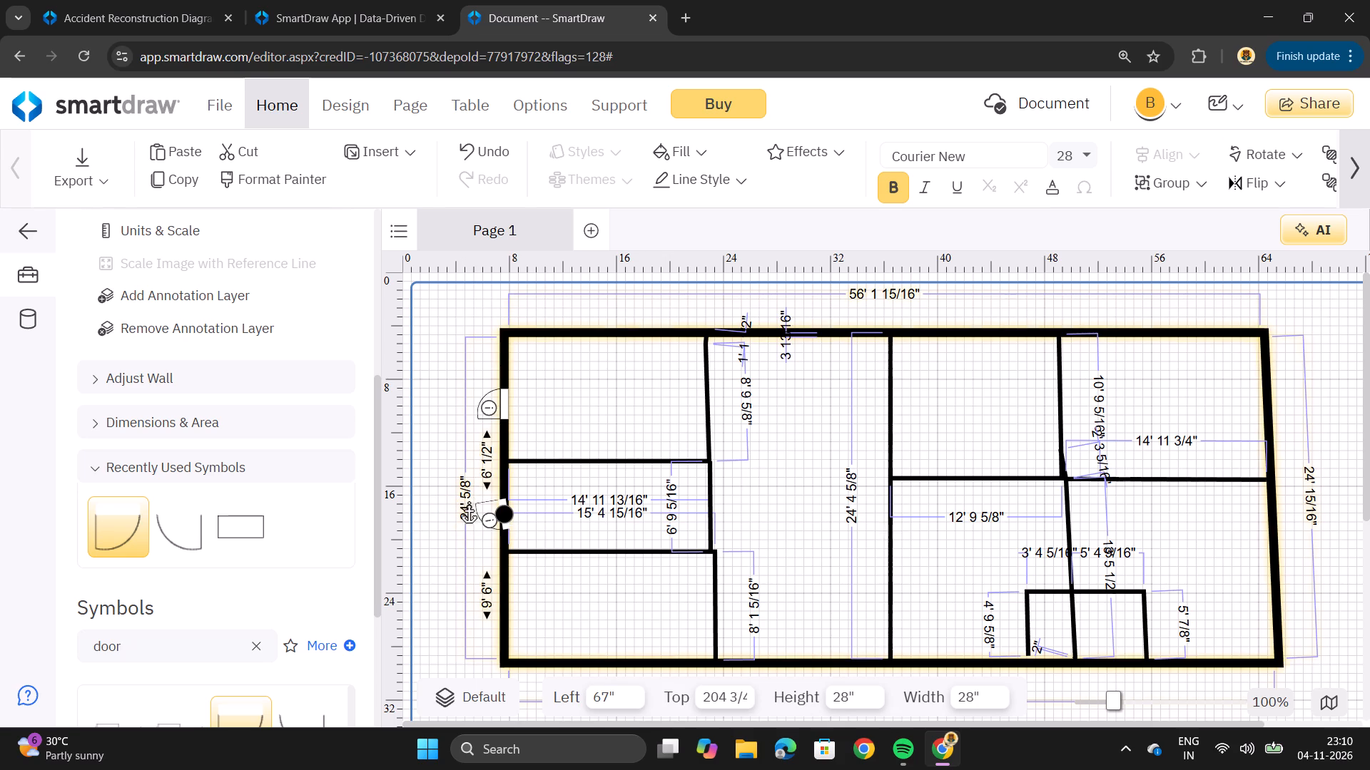
drag(468, 502, 470, 501)
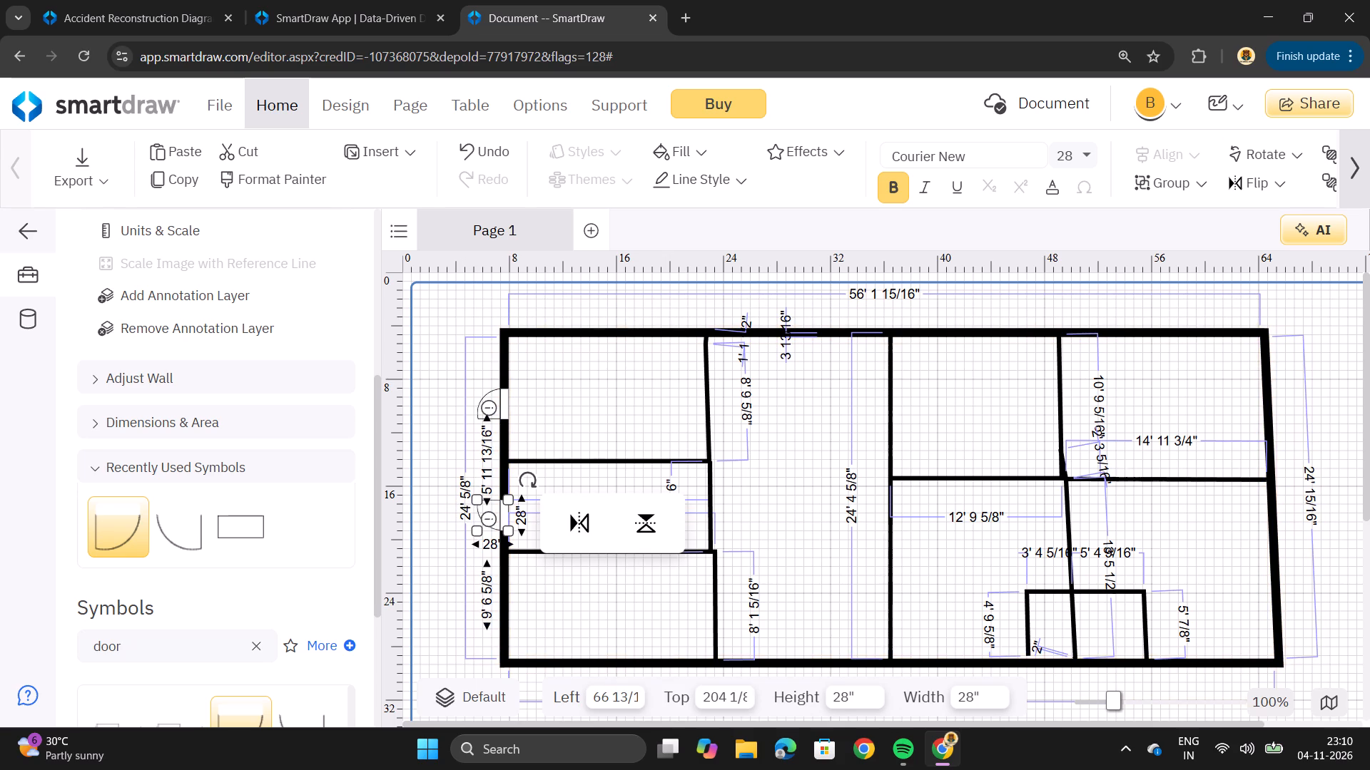
click(440, 352)
Add a third Door (28"), rotated about a quarter turn, to the left exterior wall of the lower-left room.
drag(191, 532, 456, 605)
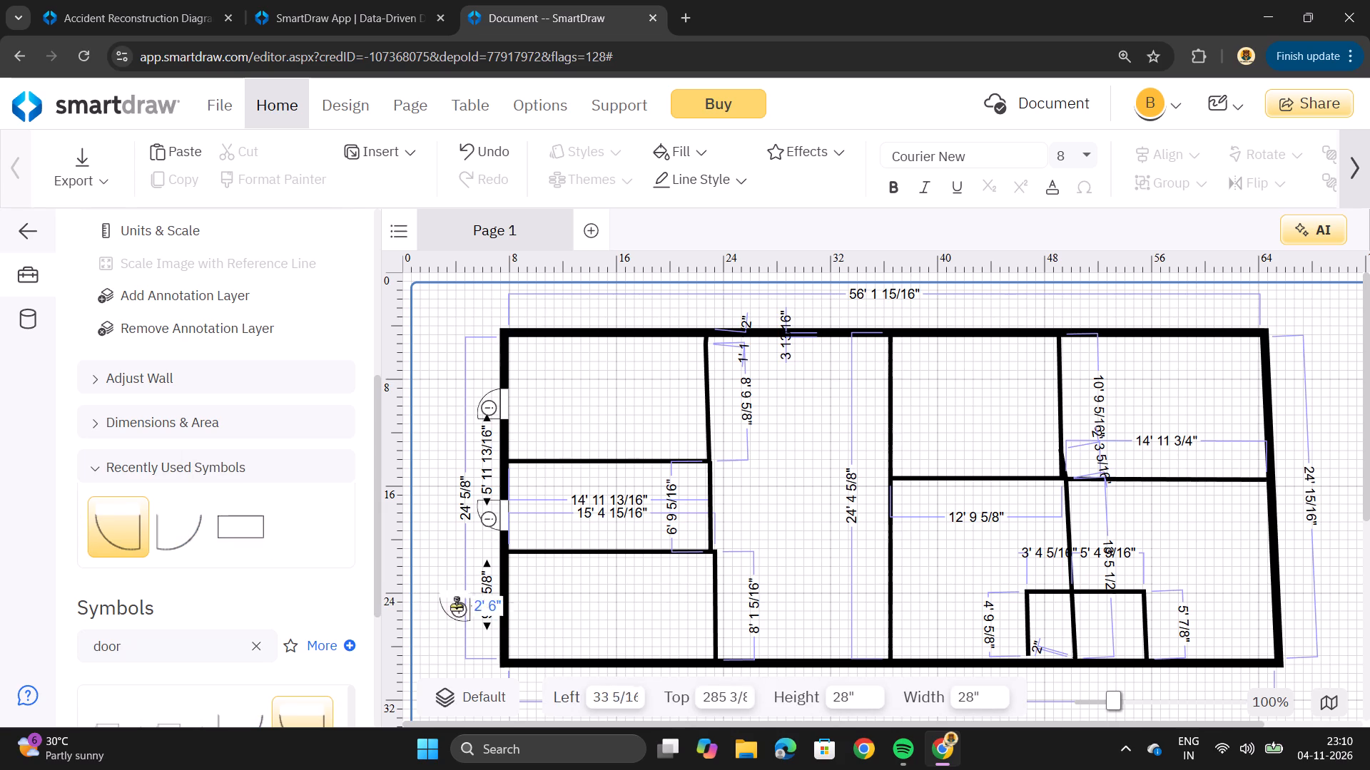
drag(456, 605, 452, 610)
drag(420, 566, 417, 572)
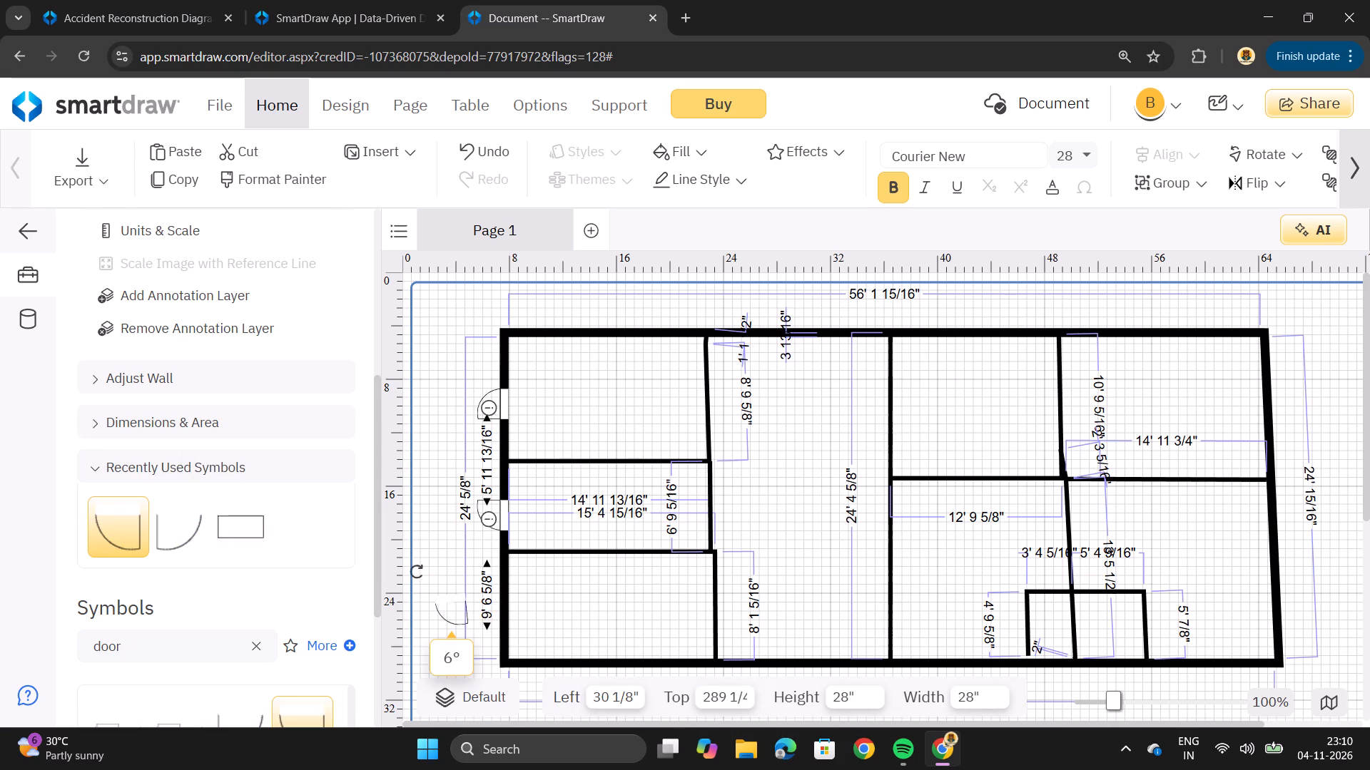
drag(417, 572, 478, 582)
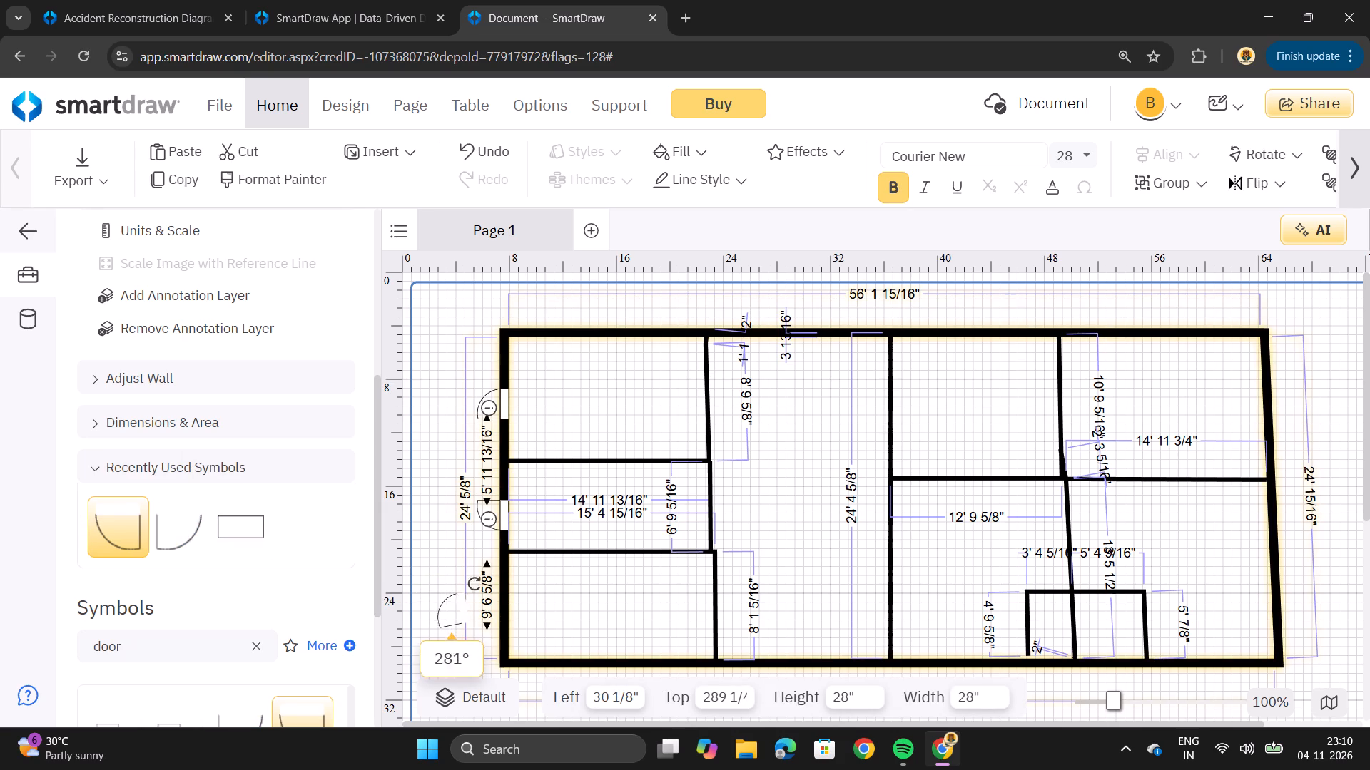
drag(462, 609, 498, 607)
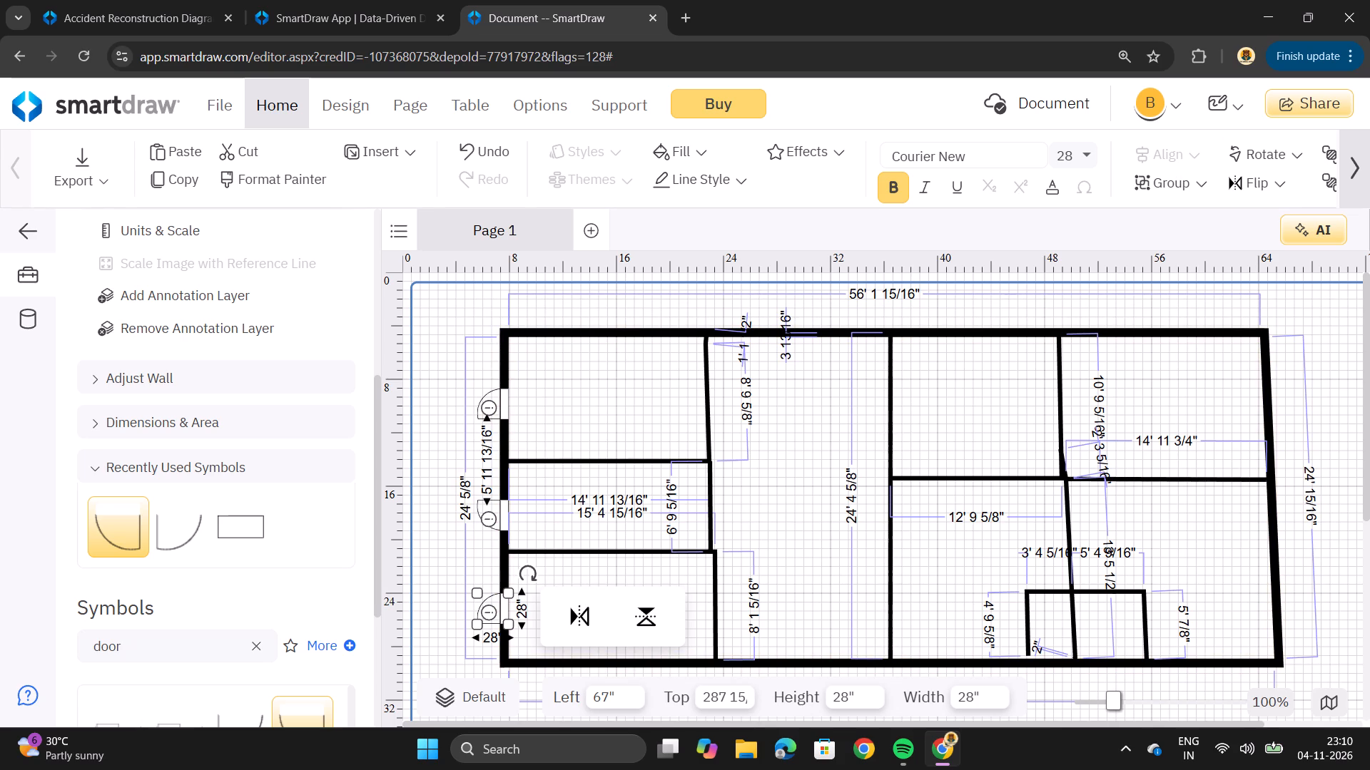
click(574, 397)
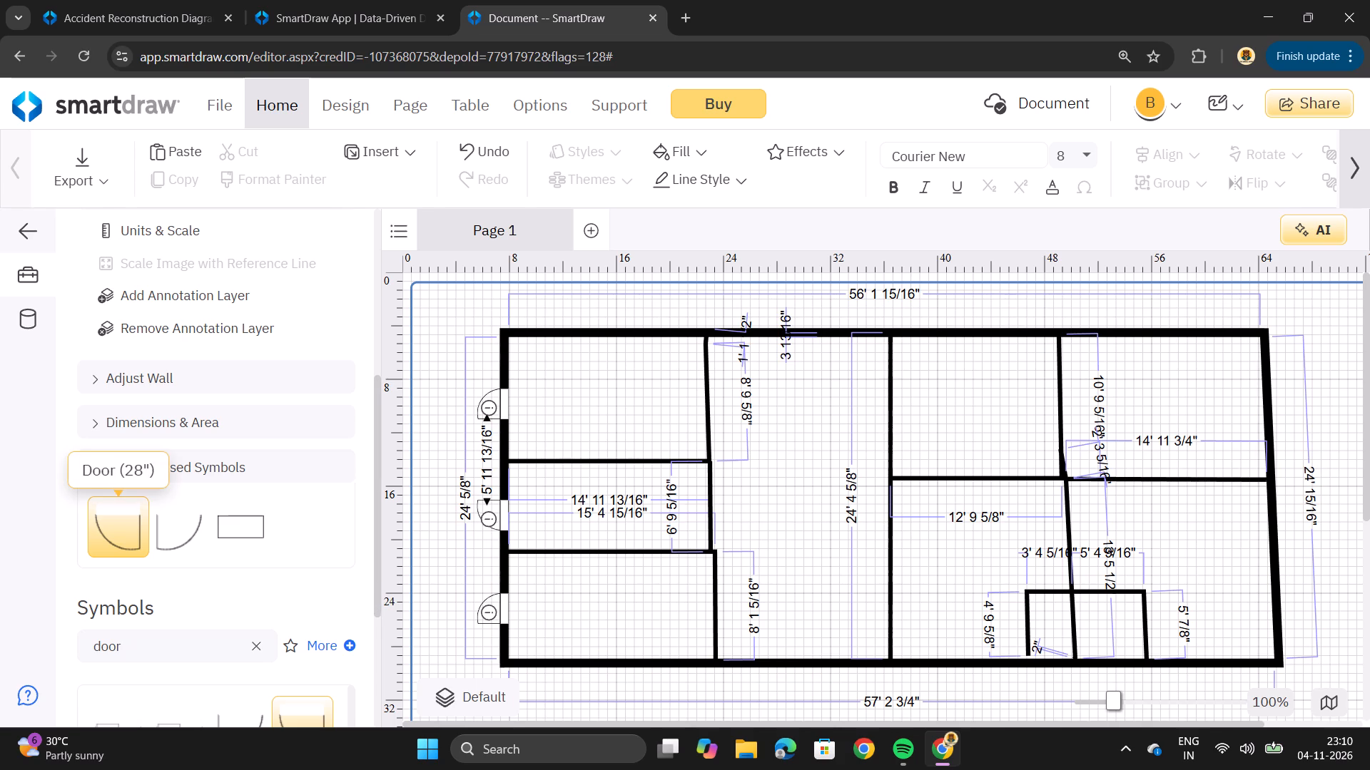
Add a rotated Door (28") to the upper part of the full-height central interior wall, about 17' 4" above the bottom wall.
drag(170, 535, 459, 575)
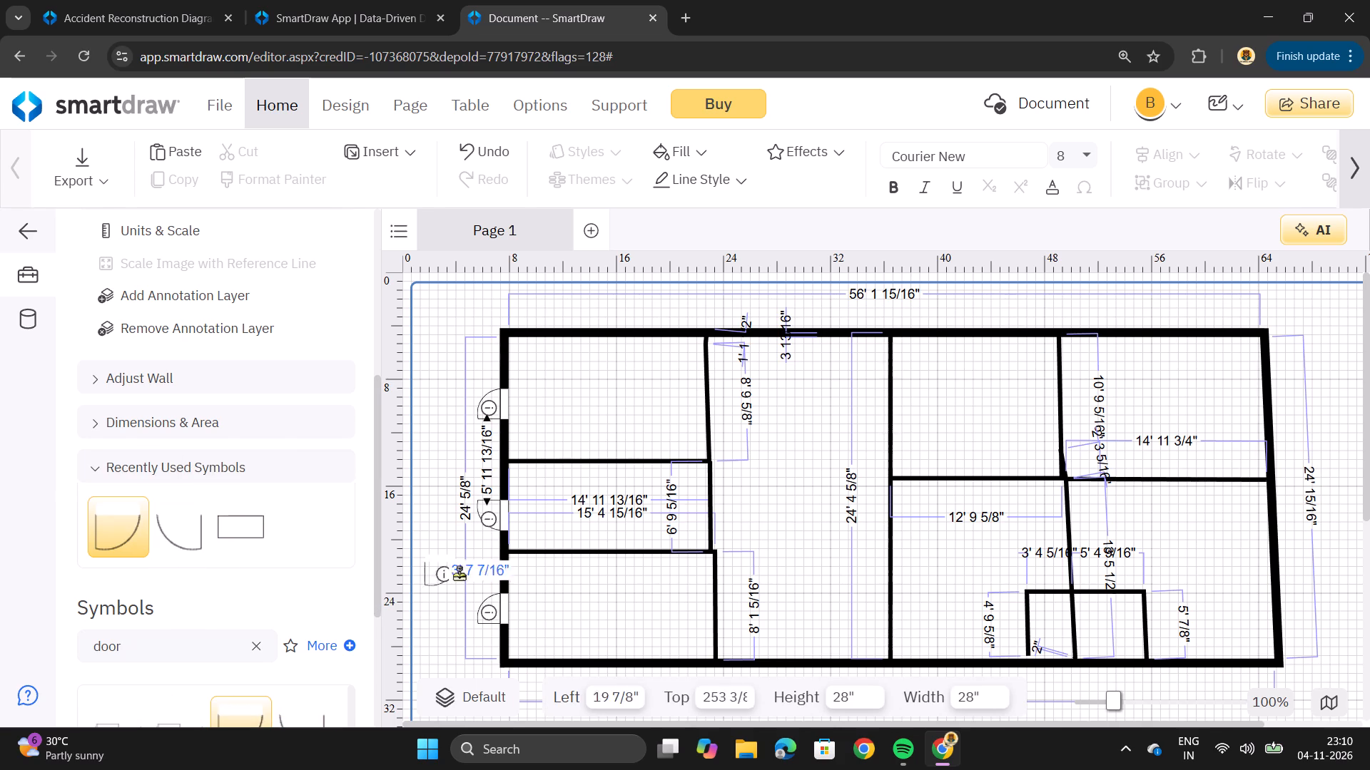
drag(459, 575, 858, 419)
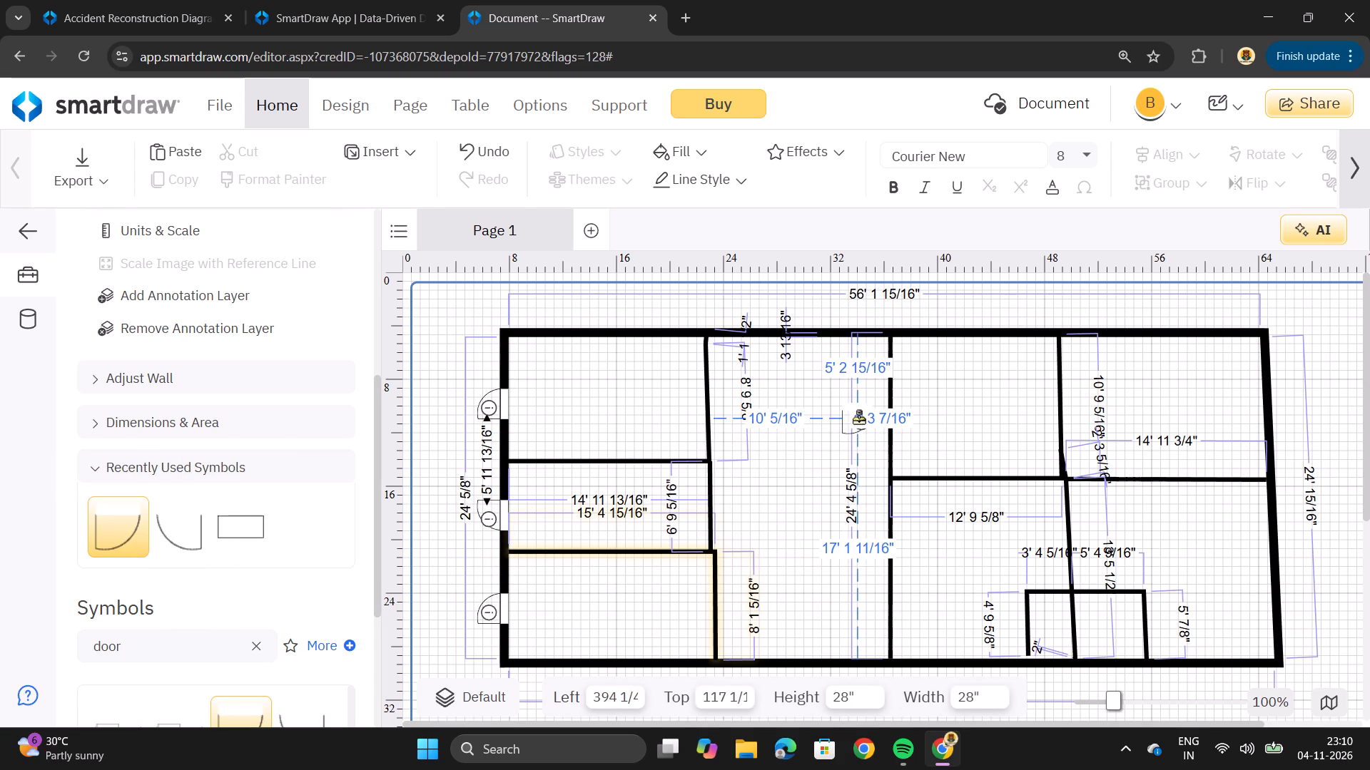
drag(858, 419, 866, 416)
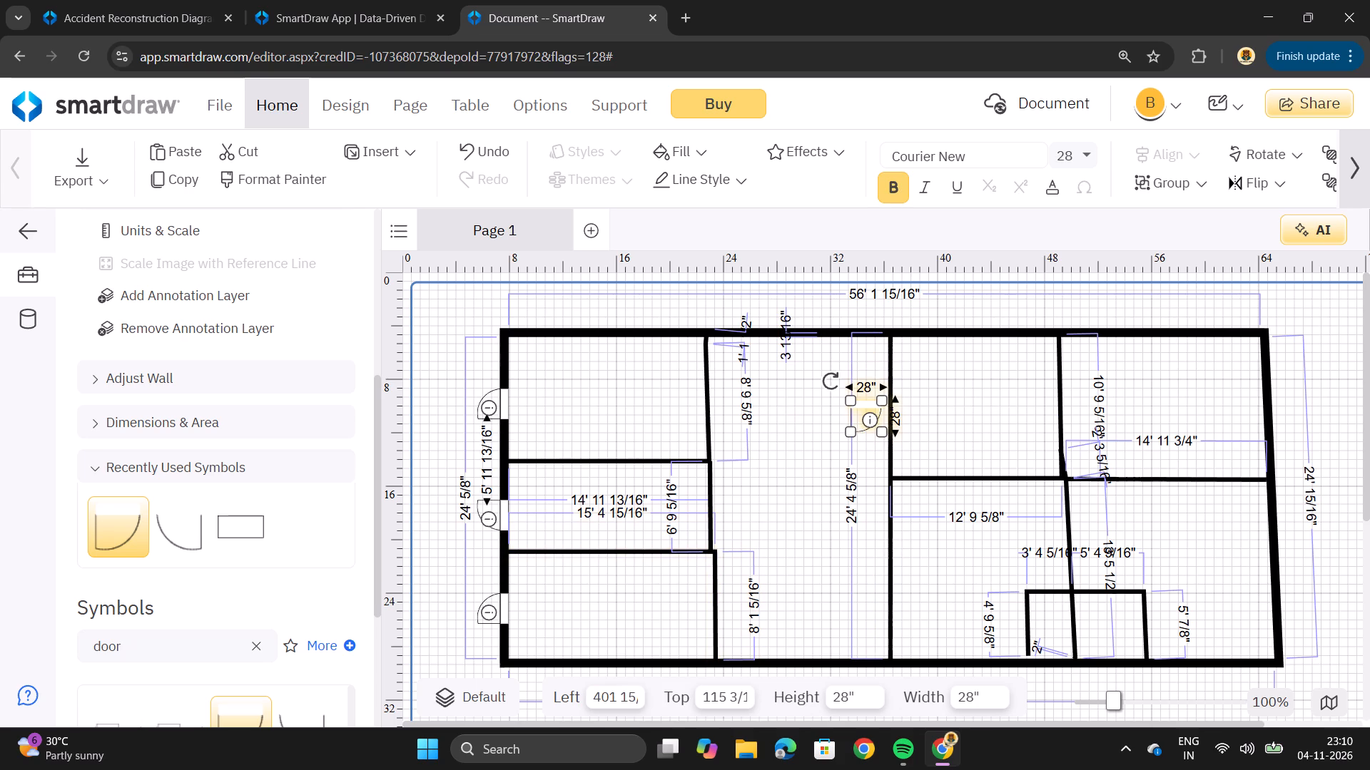
drag(833, 386, 880, 370)
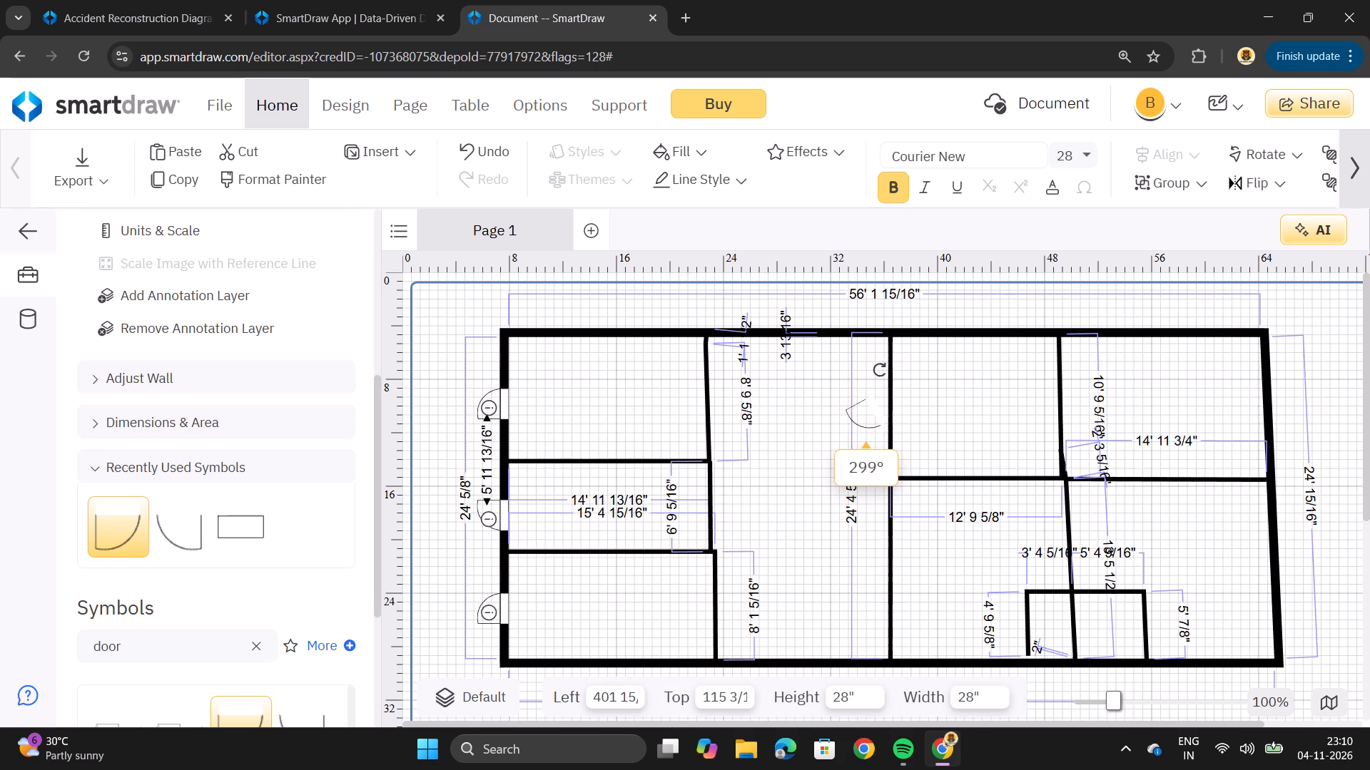
drag(880, 370, 898, 378)
drag(871, 403, 883, 397)
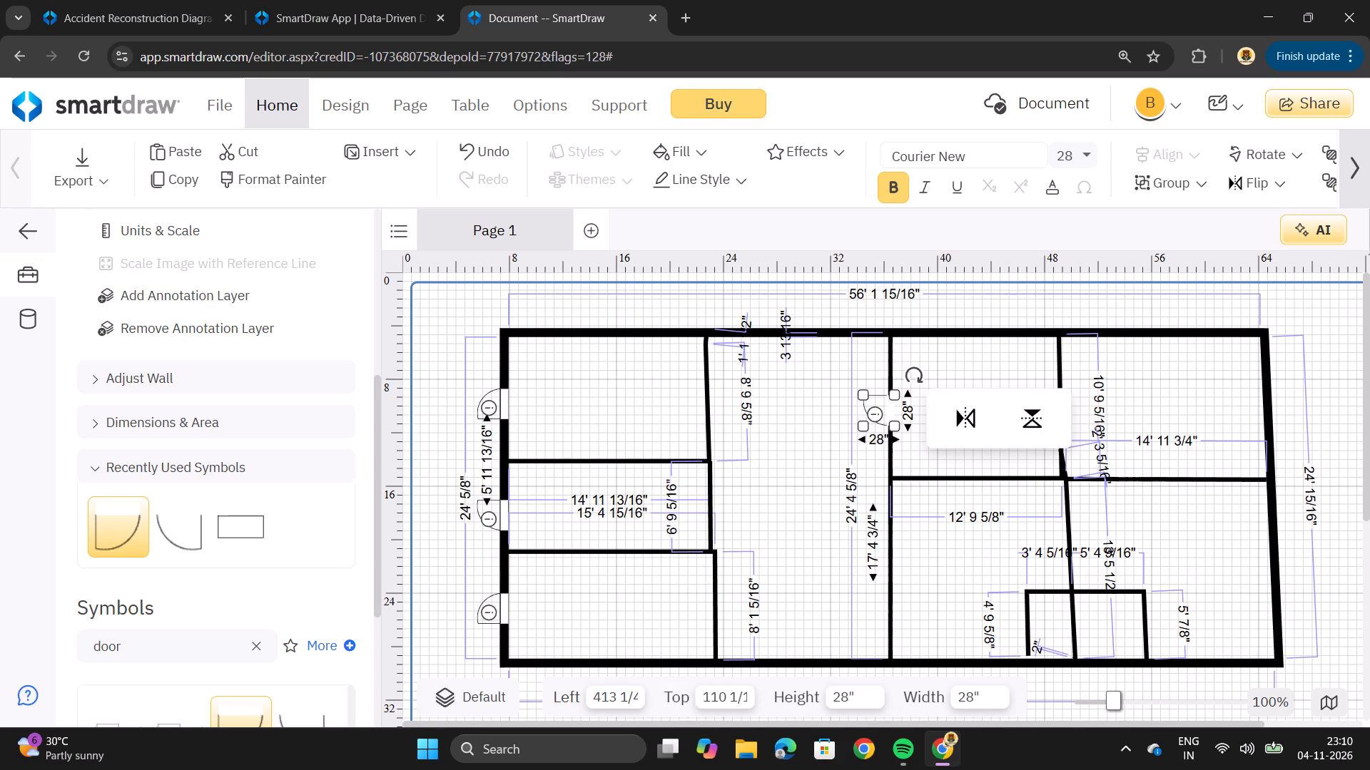
Add an opposite-hand Door (28"), rotated about a quarter turn, to the lower part of the central interior wall, about 6' 11" above the bottom wall.
click(802, 463)
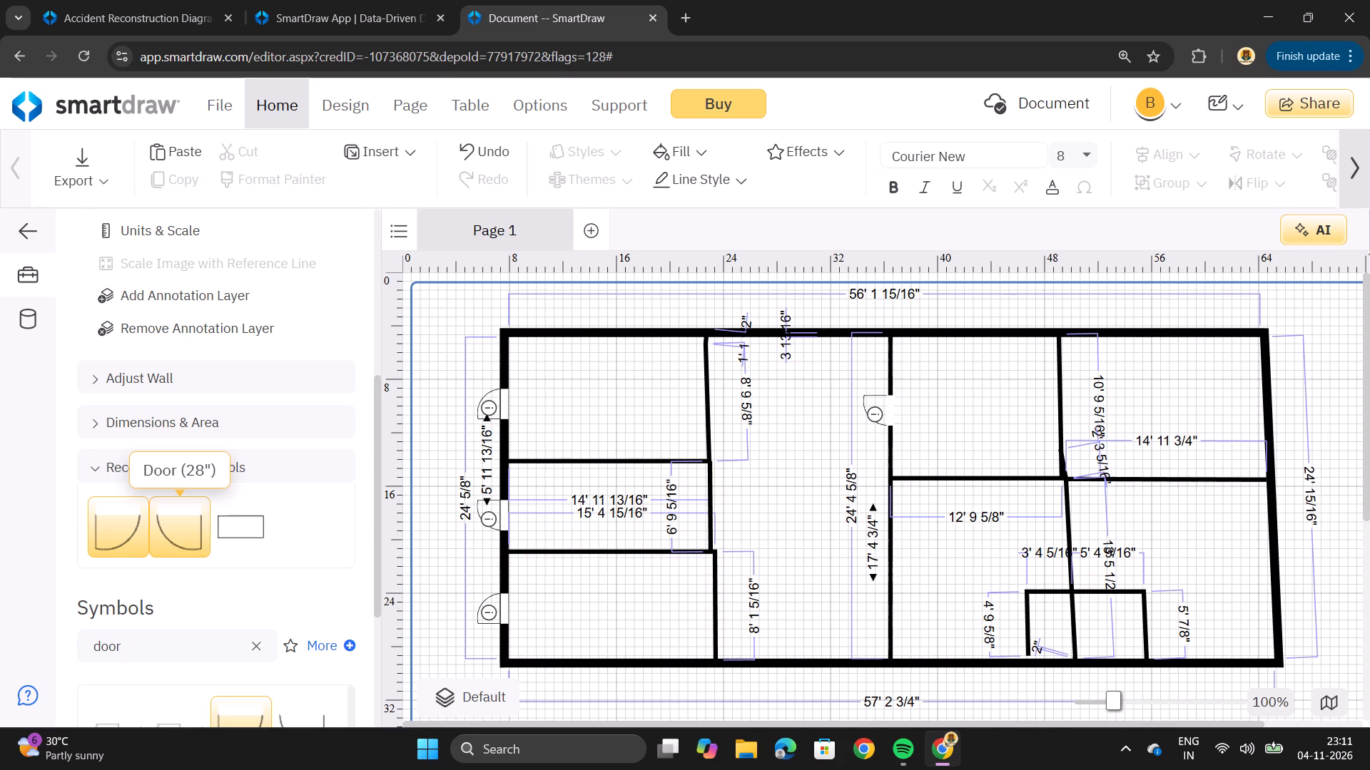
drag(159, 532, 616, 599)
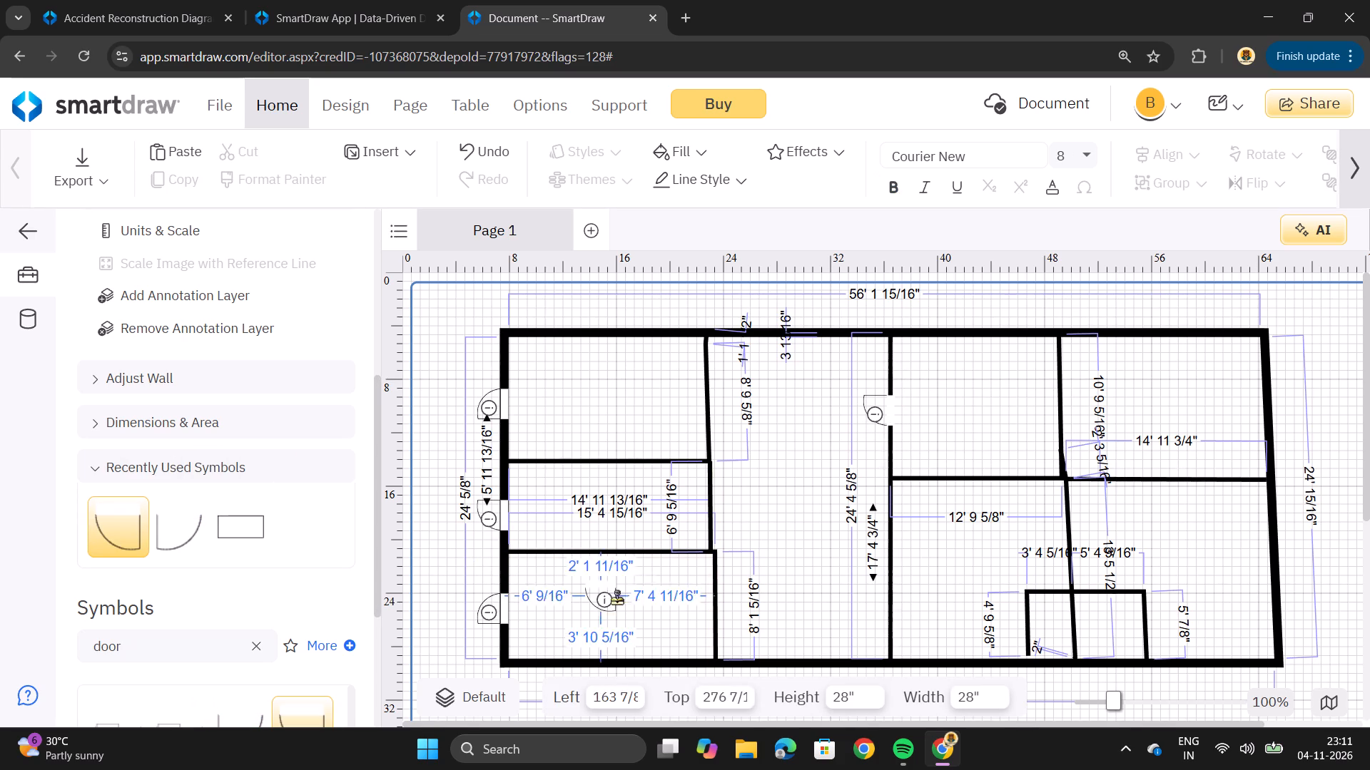
drag(616, 599, 852, 550)
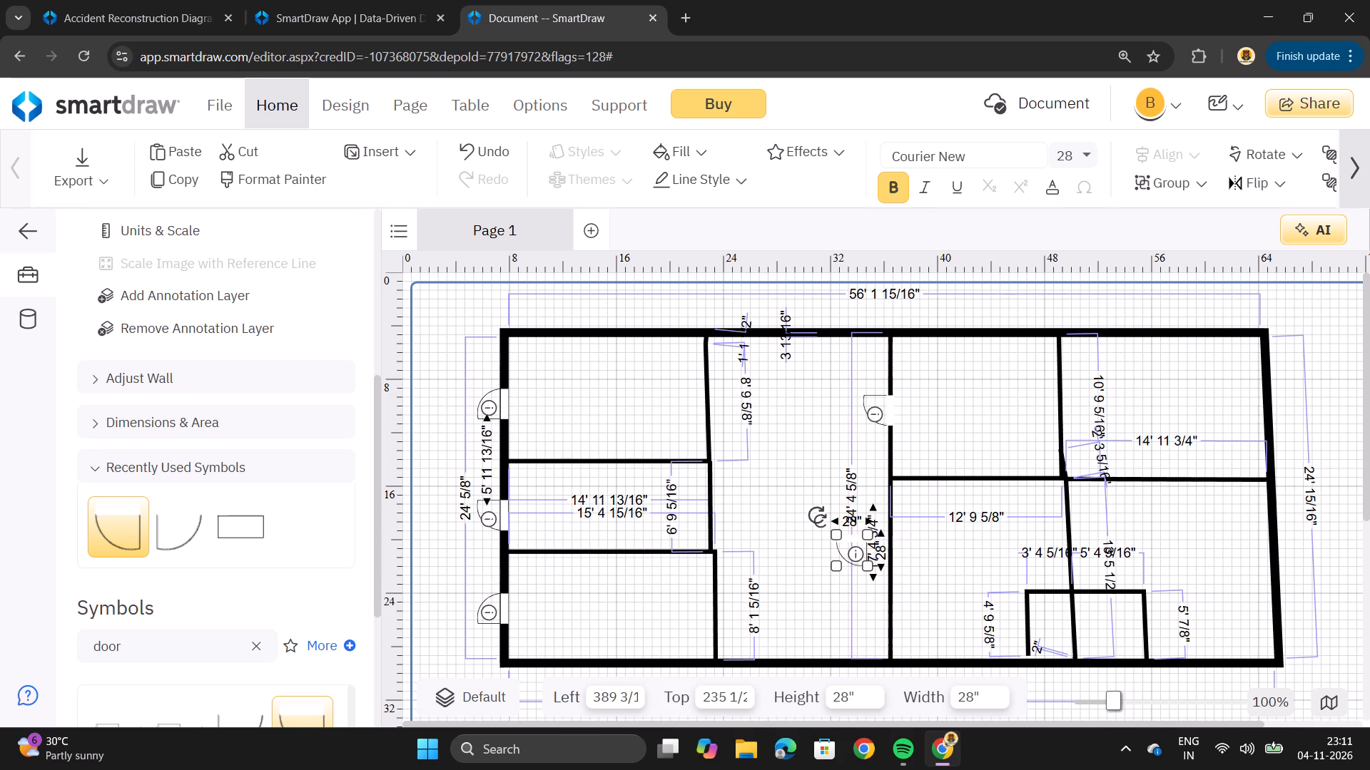
drag(821, 521, 871, 518)
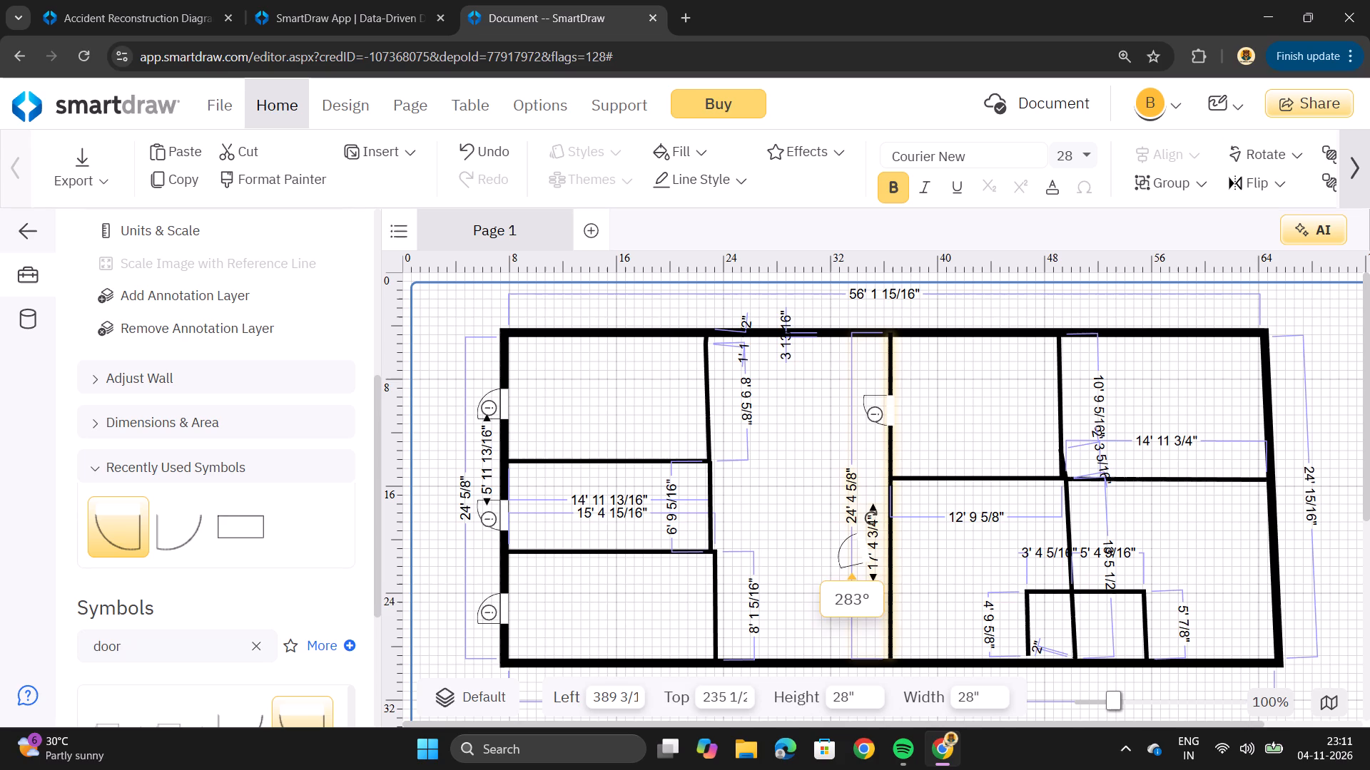
drag(871, 518, 876, 528)
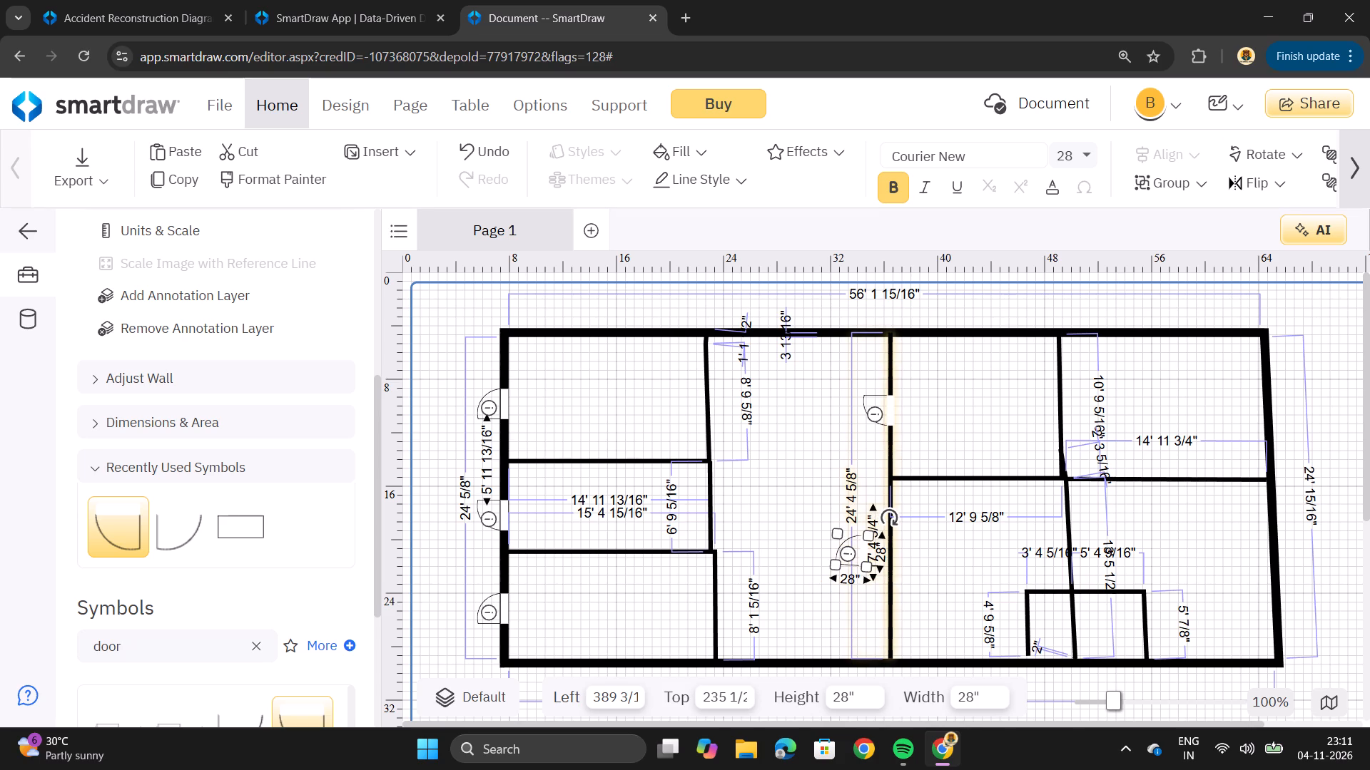
drag(867, 545, 886, 545)
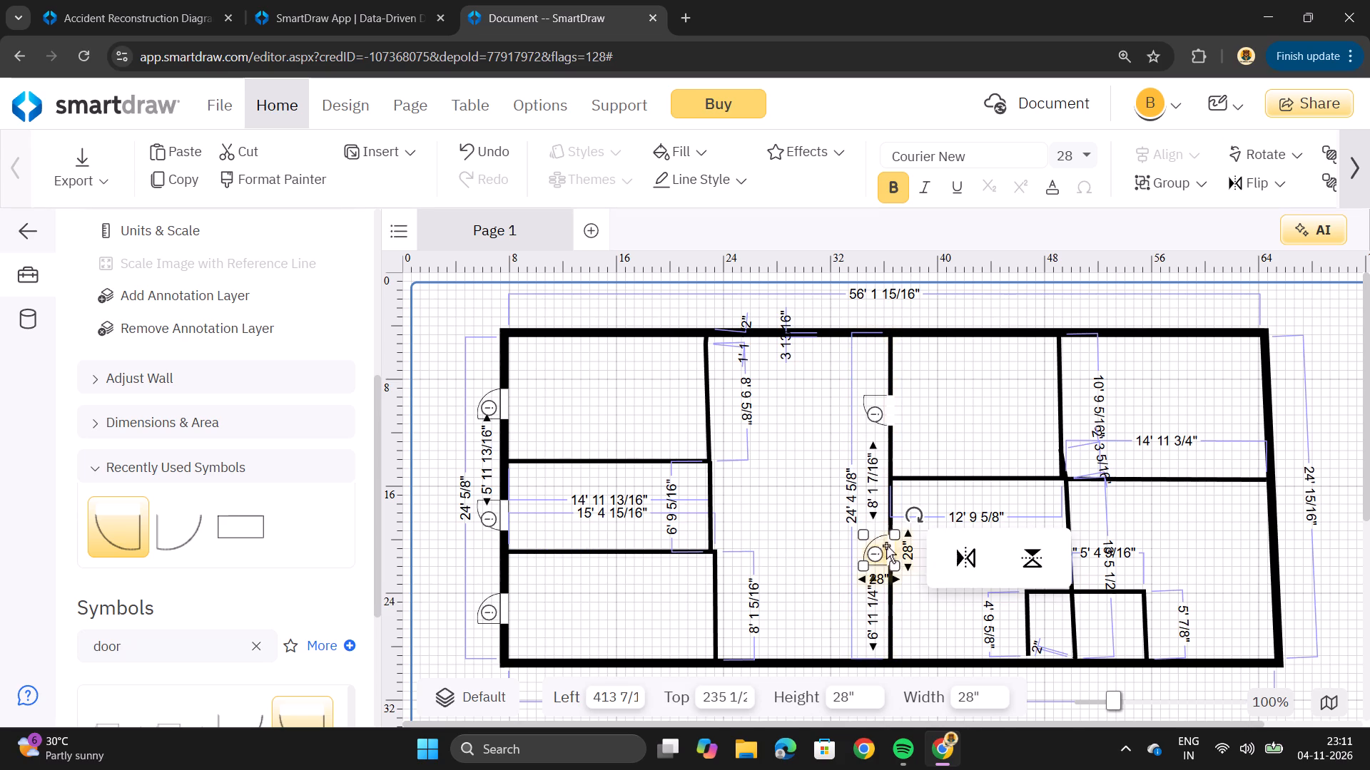
click(747, 464)
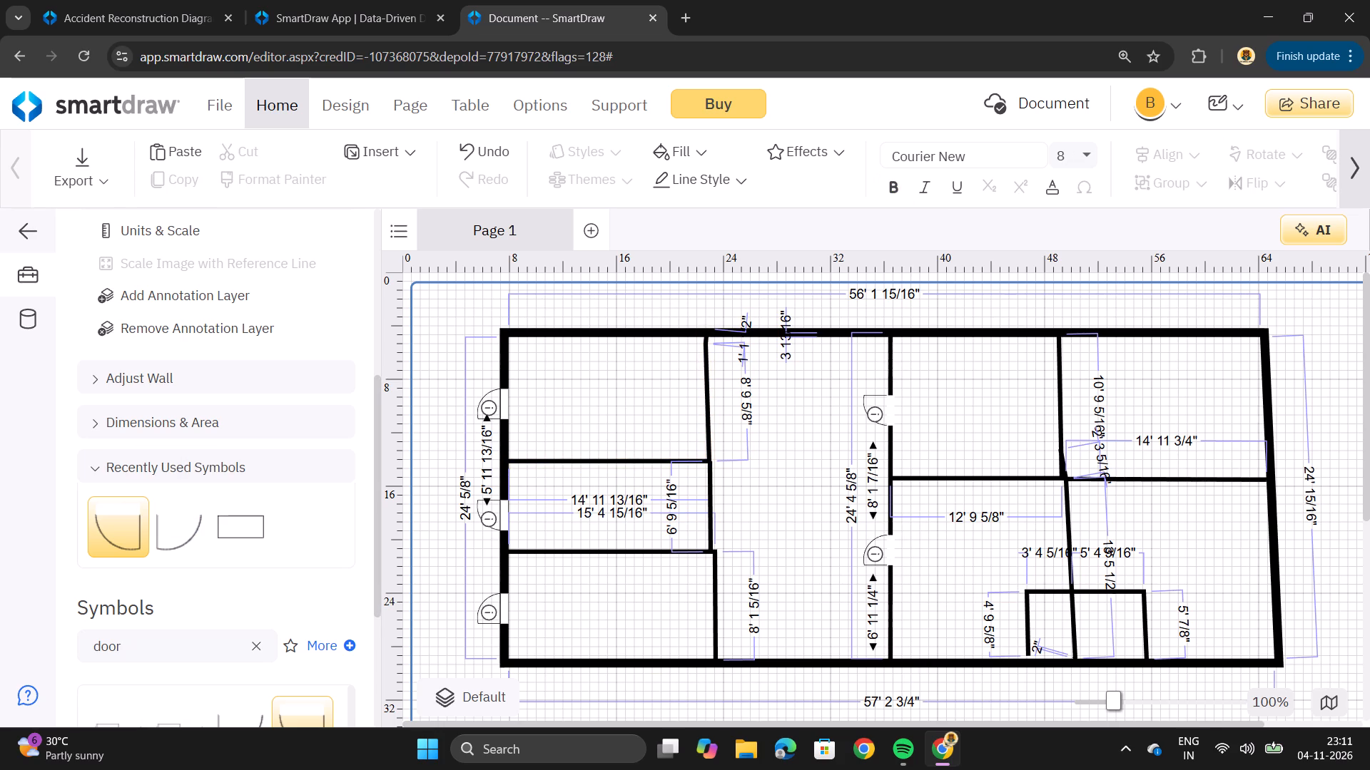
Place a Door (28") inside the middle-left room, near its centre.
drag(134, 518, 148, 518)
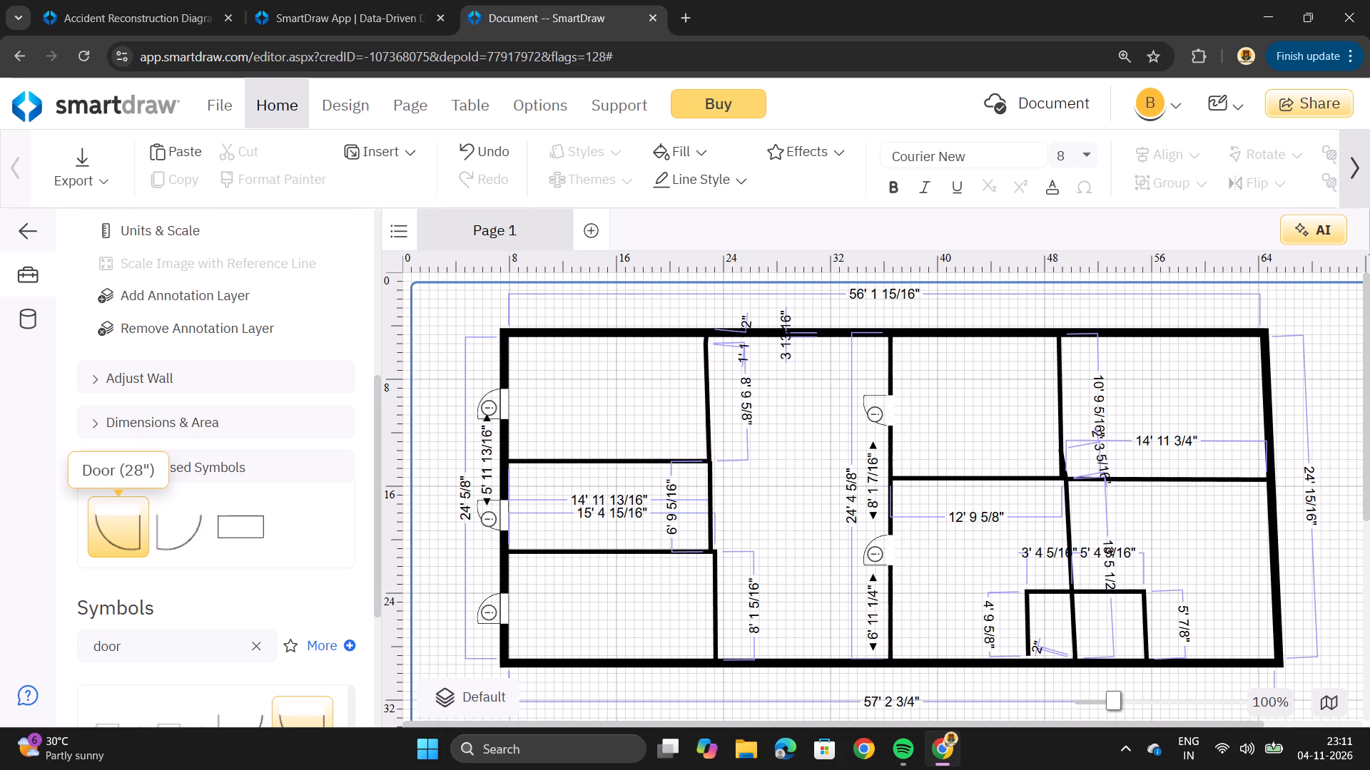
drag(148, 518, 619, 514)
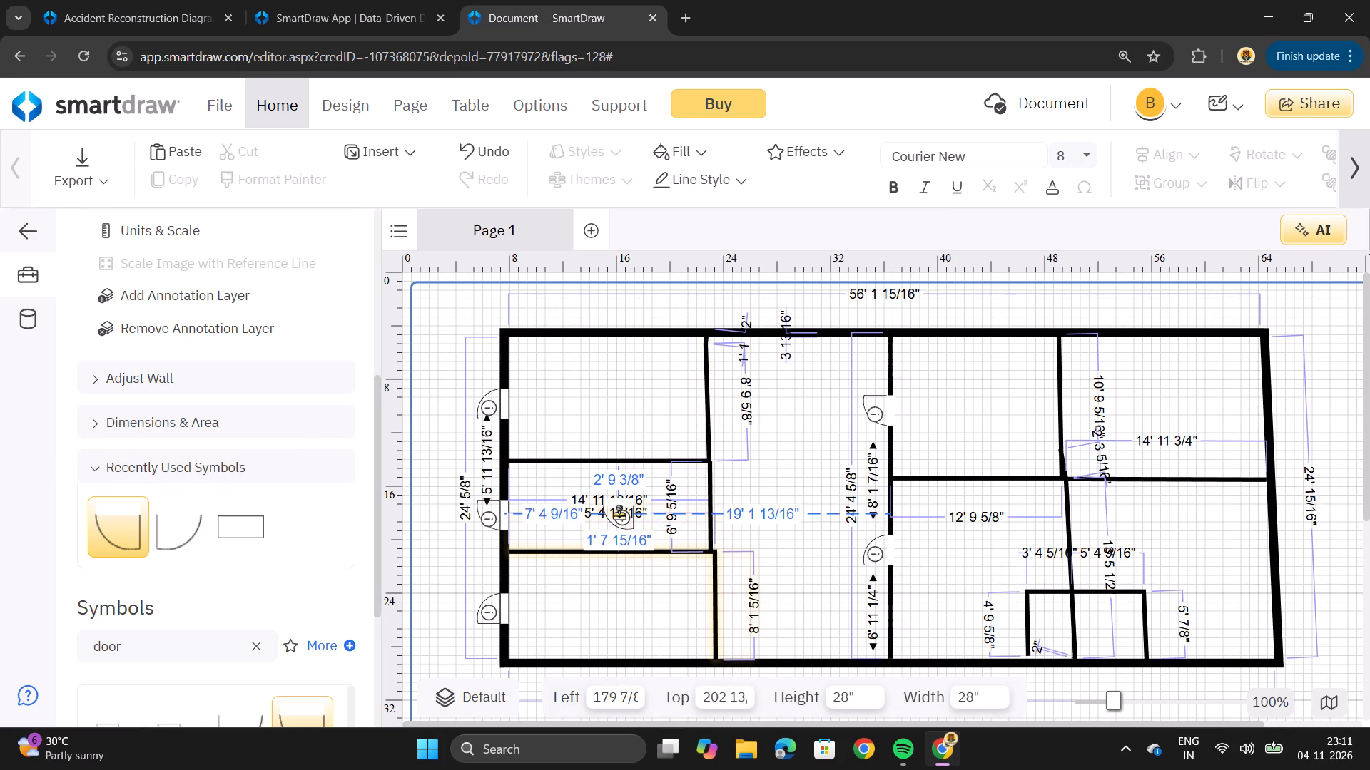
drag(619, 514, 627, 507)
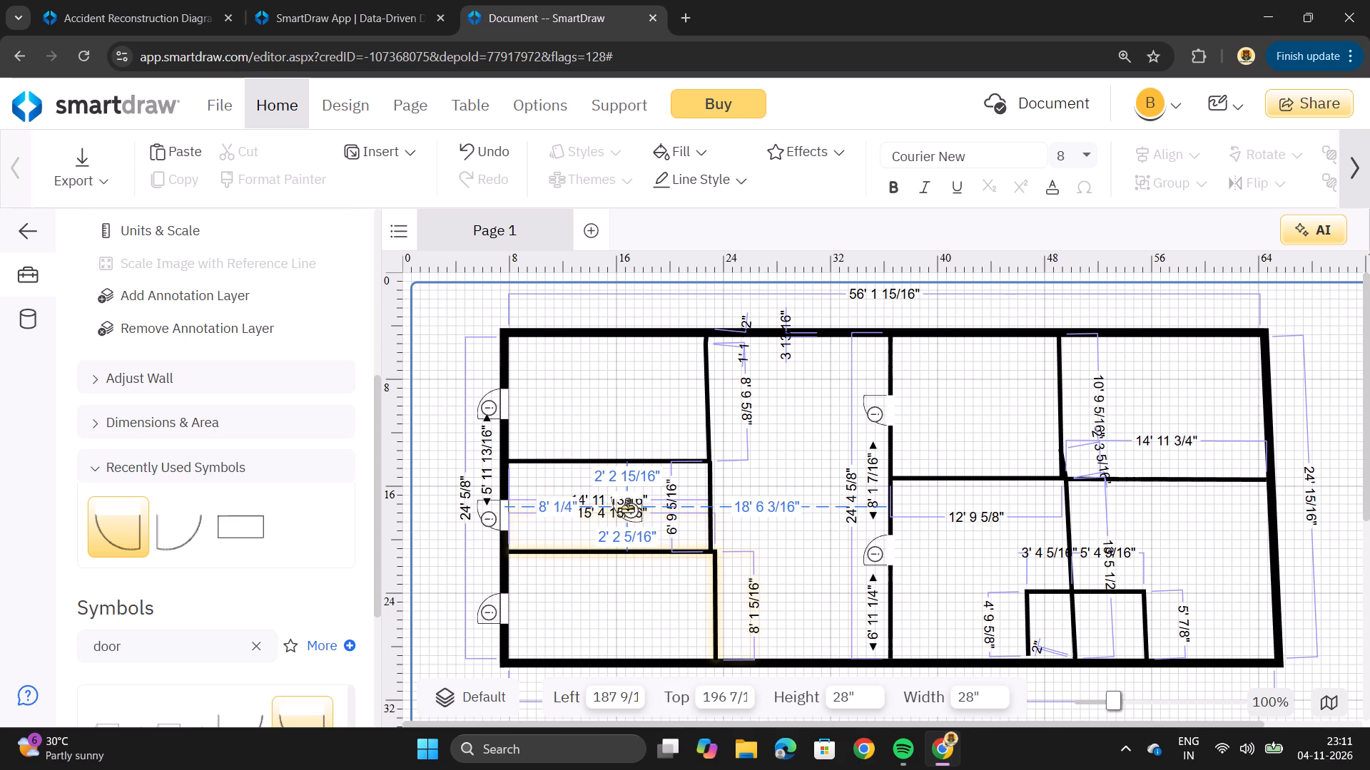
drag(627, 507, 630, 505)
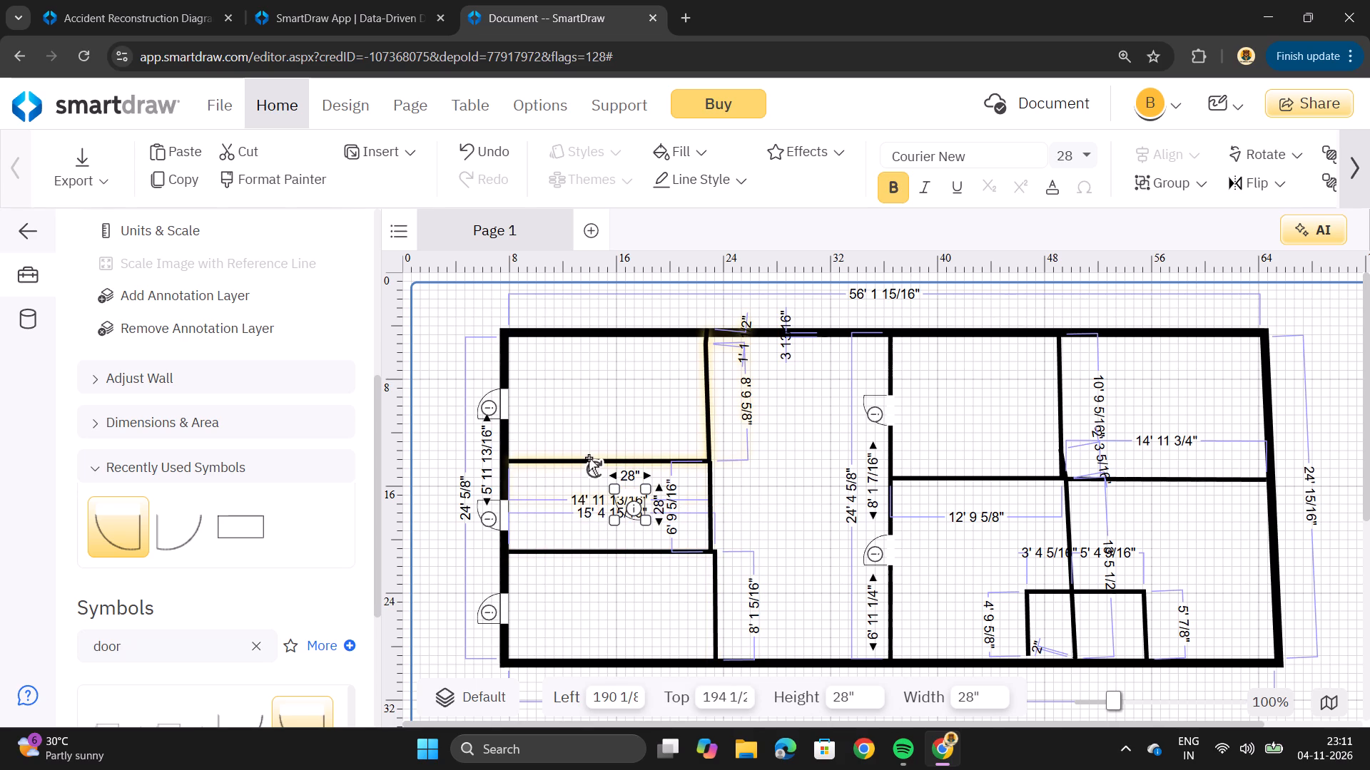
Shift the wall between the upper-left and middle-left rooms slightly upward, making the middle-left room's inner wall about 7' 2" long.
drag(589, 458, 597, 452)
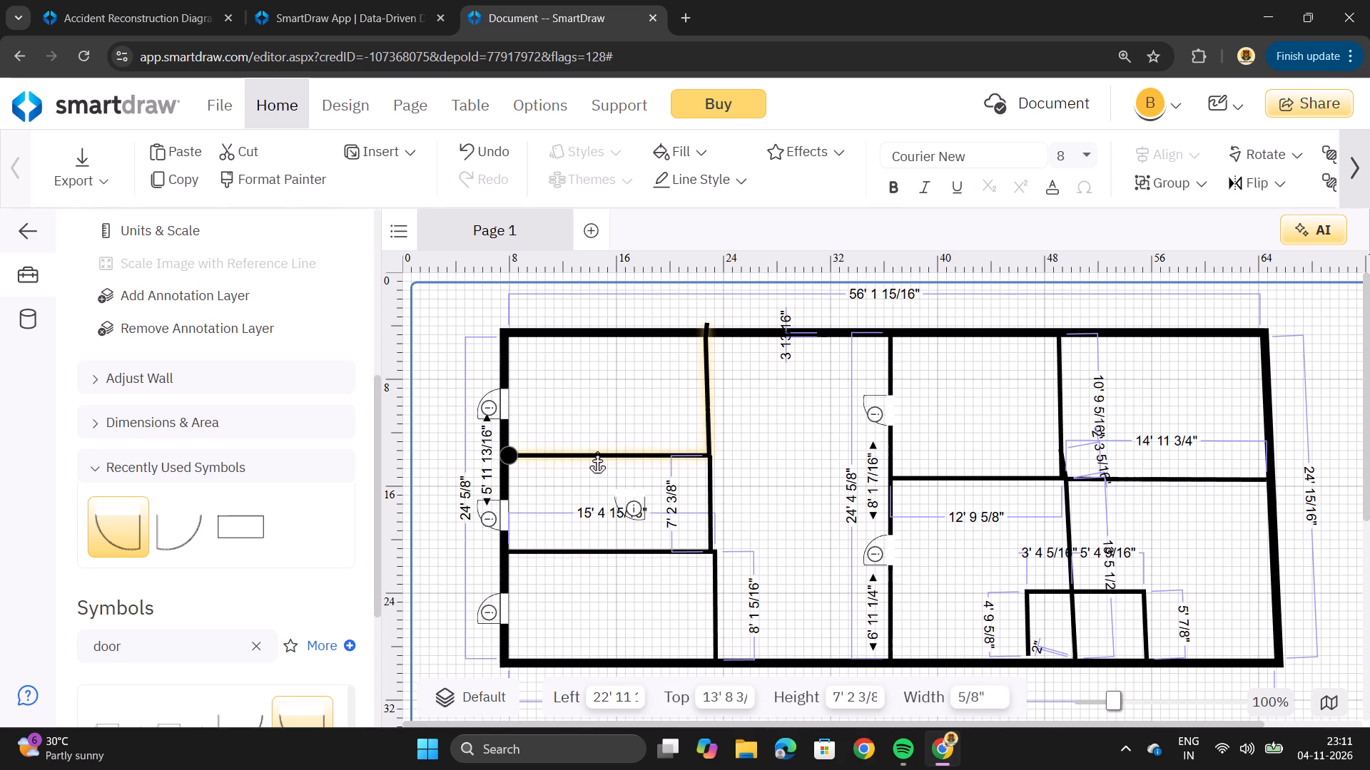
drag(597, 452, 595, 453)
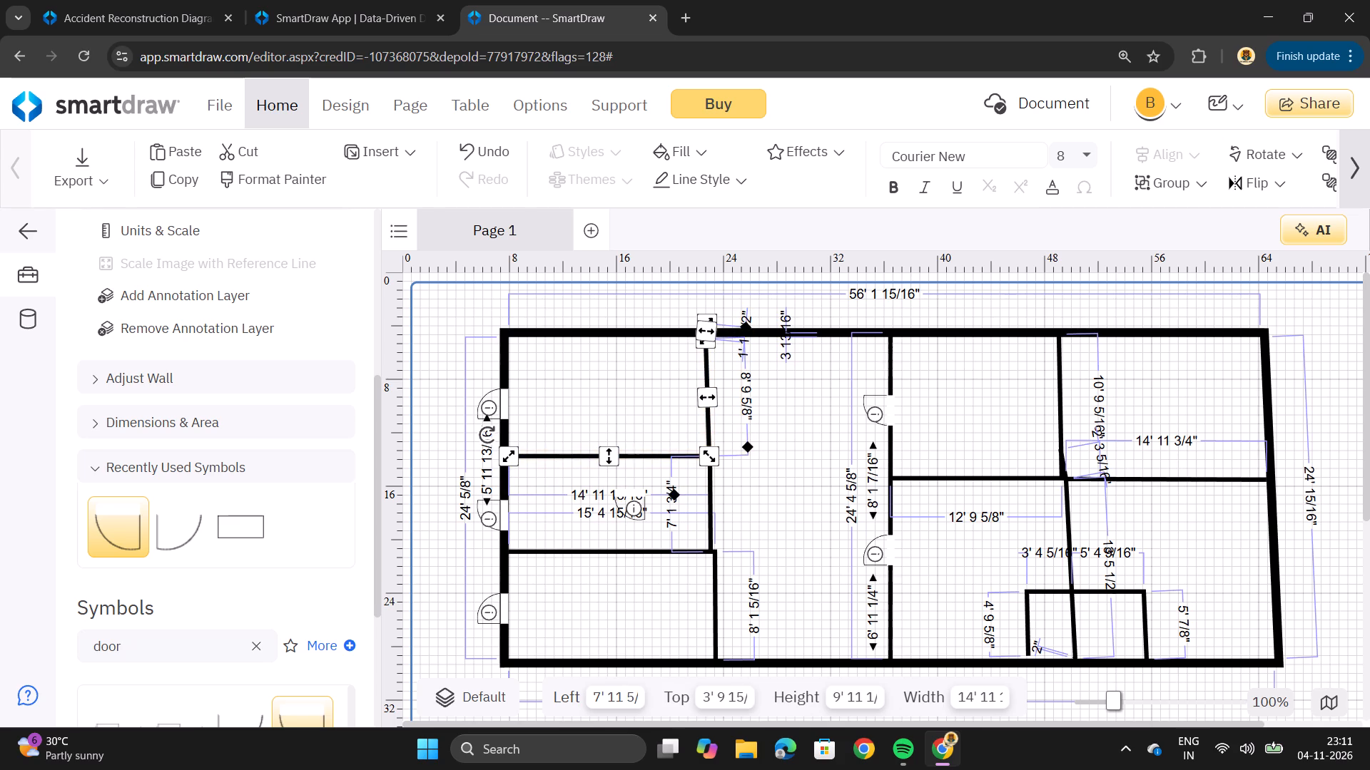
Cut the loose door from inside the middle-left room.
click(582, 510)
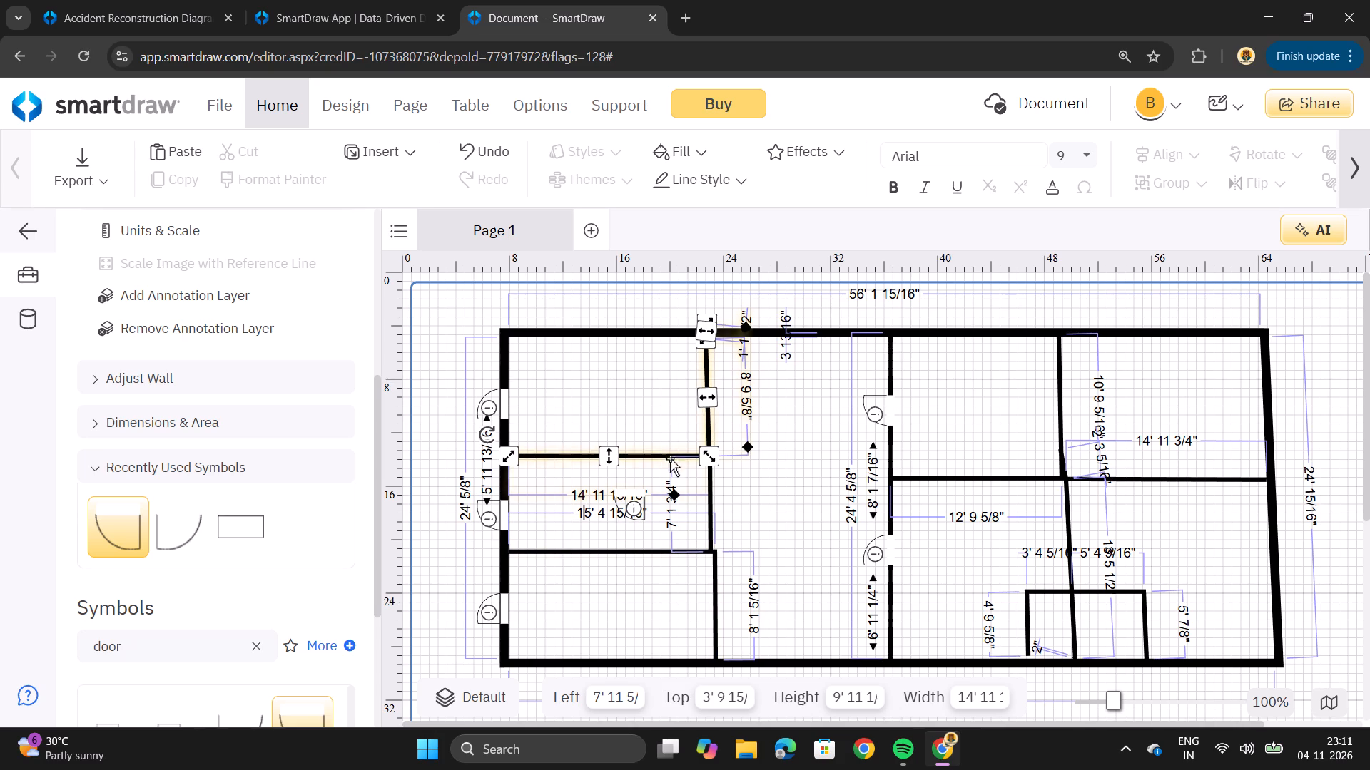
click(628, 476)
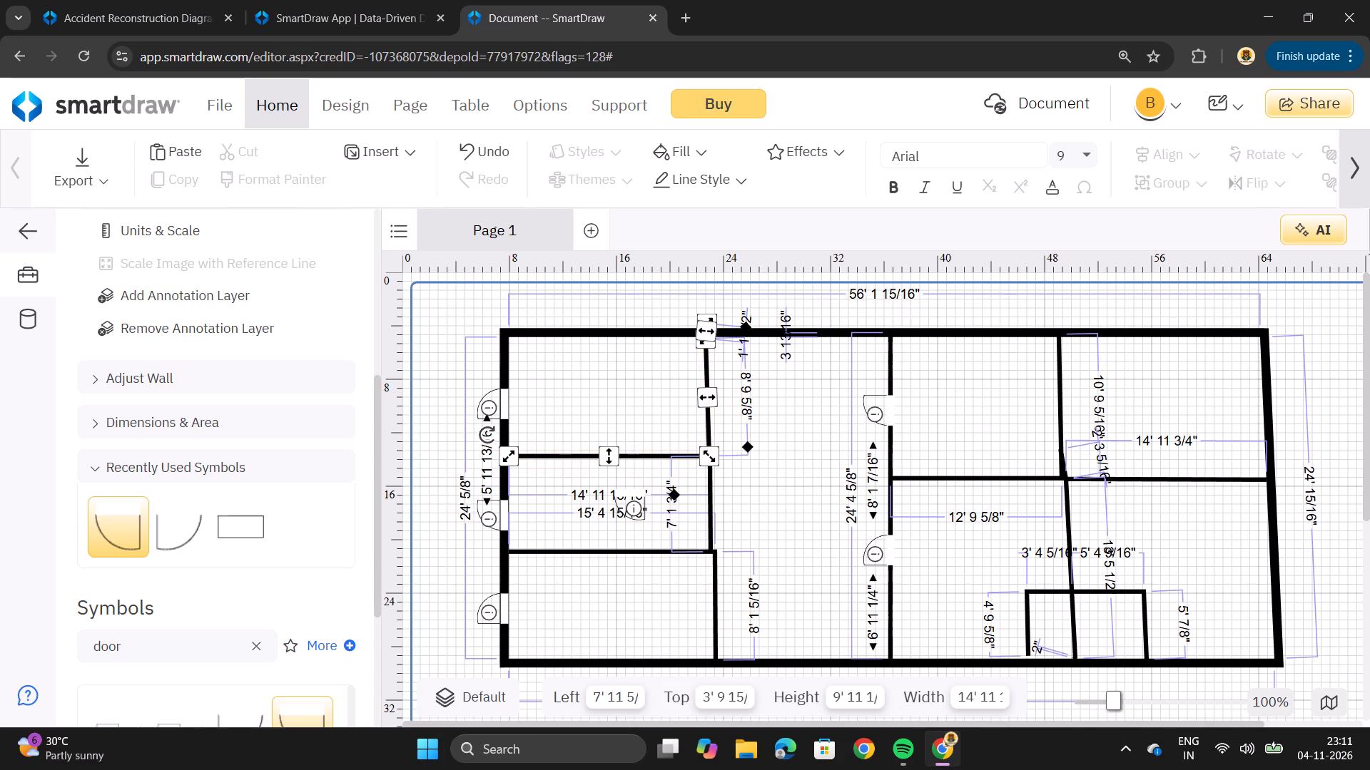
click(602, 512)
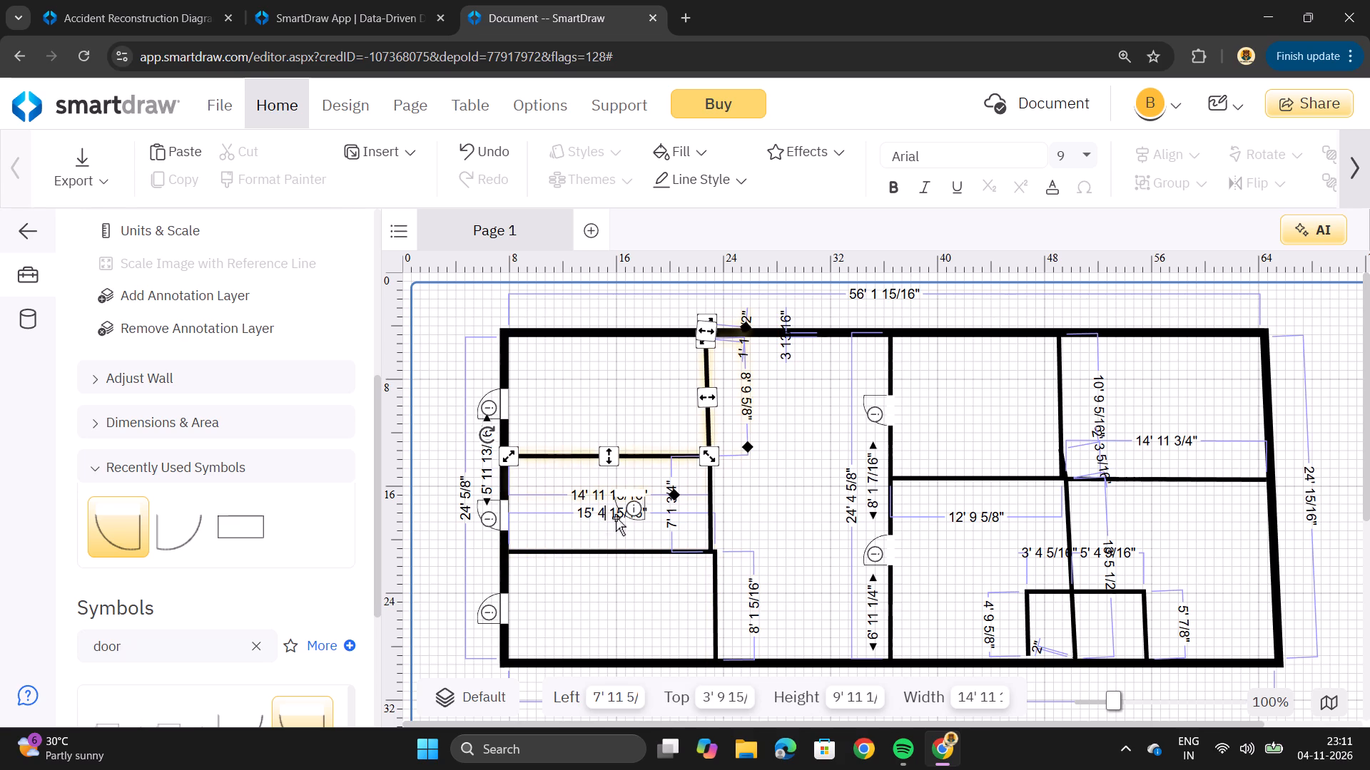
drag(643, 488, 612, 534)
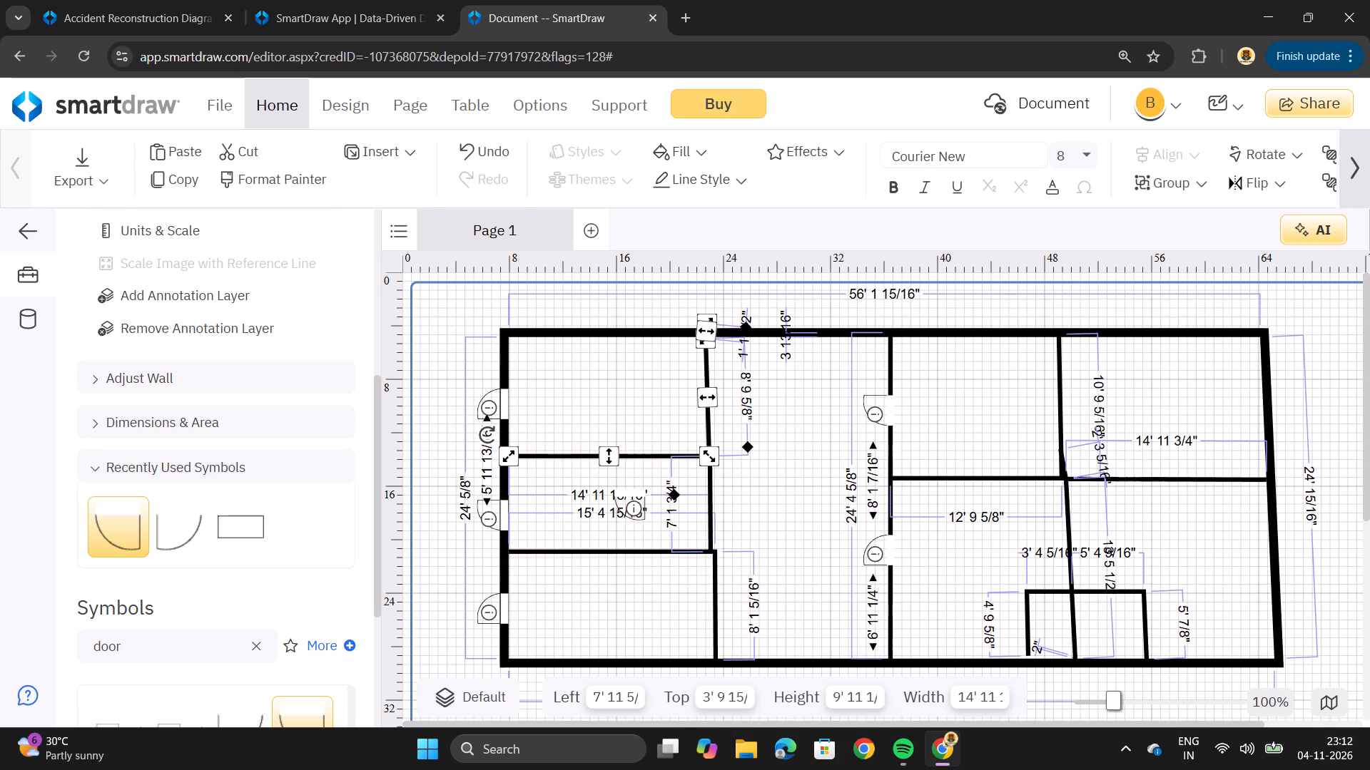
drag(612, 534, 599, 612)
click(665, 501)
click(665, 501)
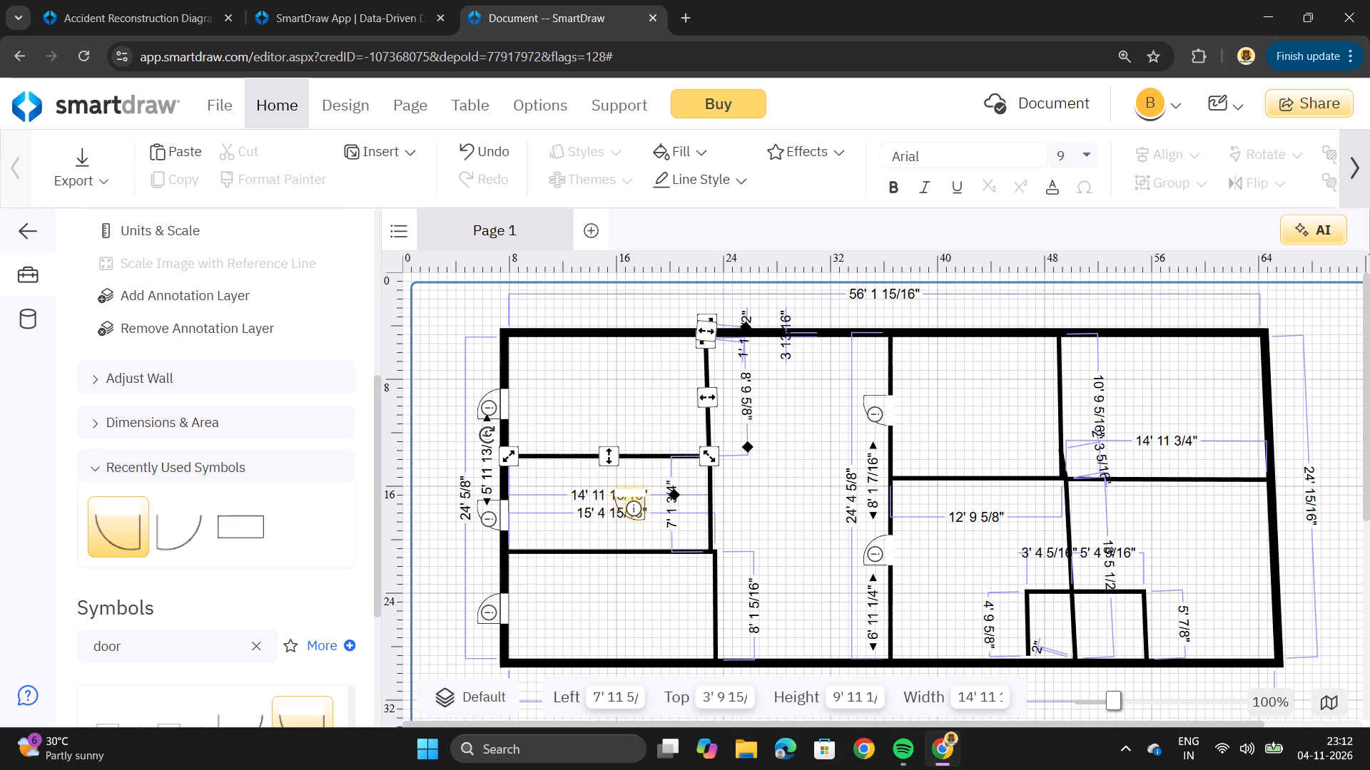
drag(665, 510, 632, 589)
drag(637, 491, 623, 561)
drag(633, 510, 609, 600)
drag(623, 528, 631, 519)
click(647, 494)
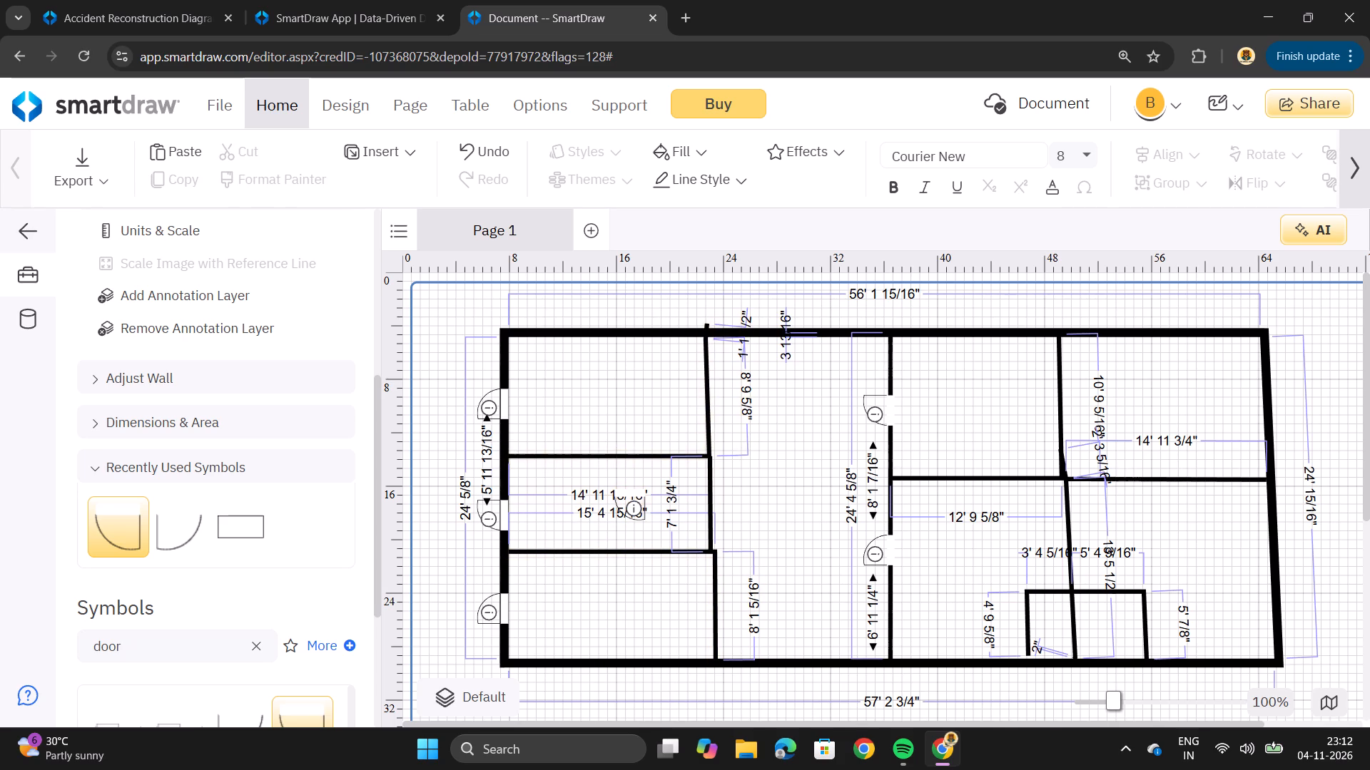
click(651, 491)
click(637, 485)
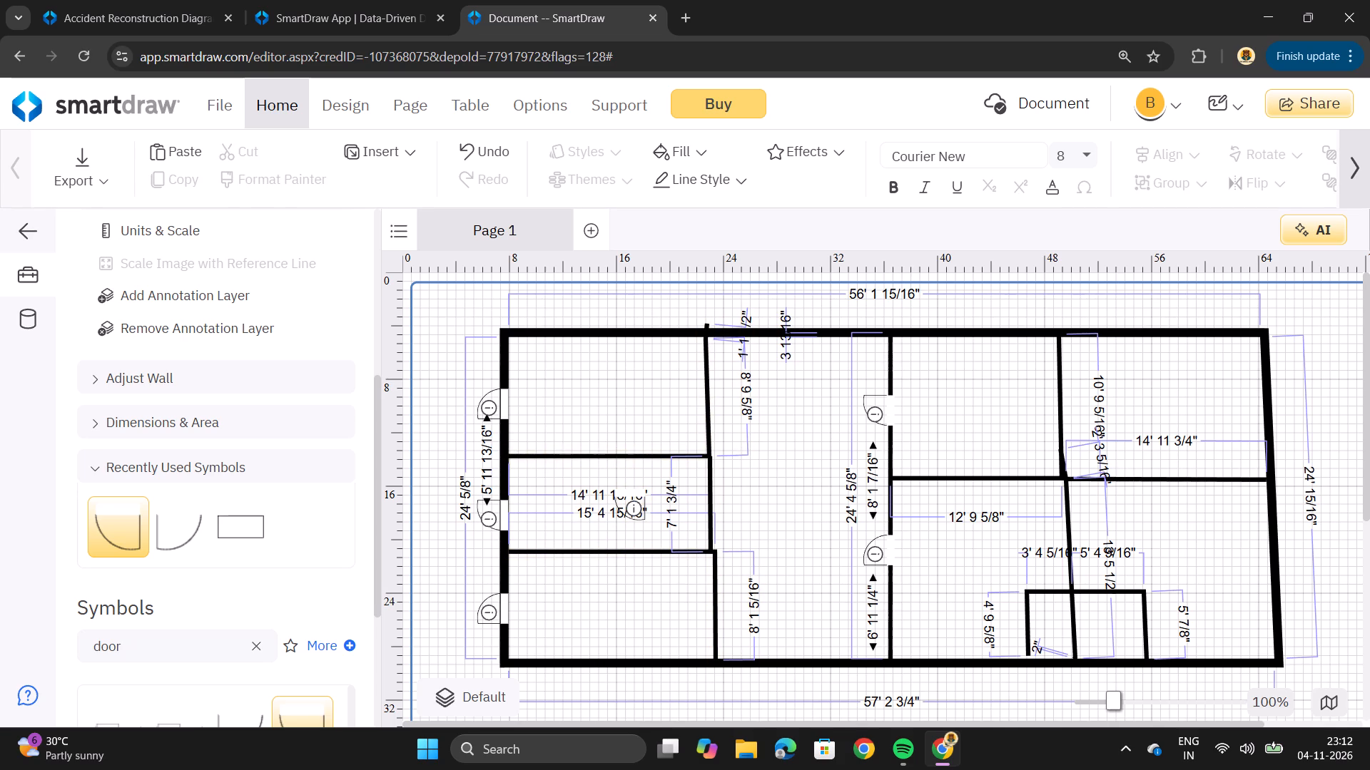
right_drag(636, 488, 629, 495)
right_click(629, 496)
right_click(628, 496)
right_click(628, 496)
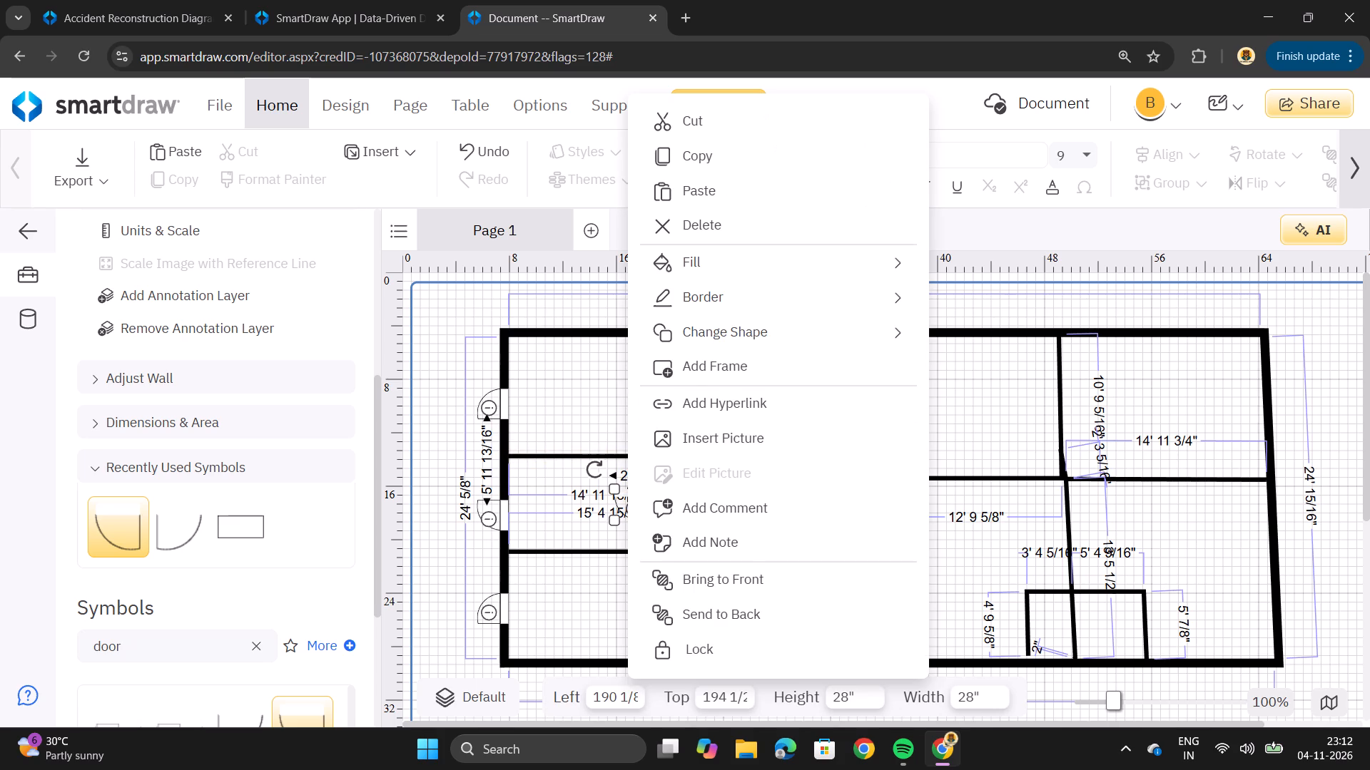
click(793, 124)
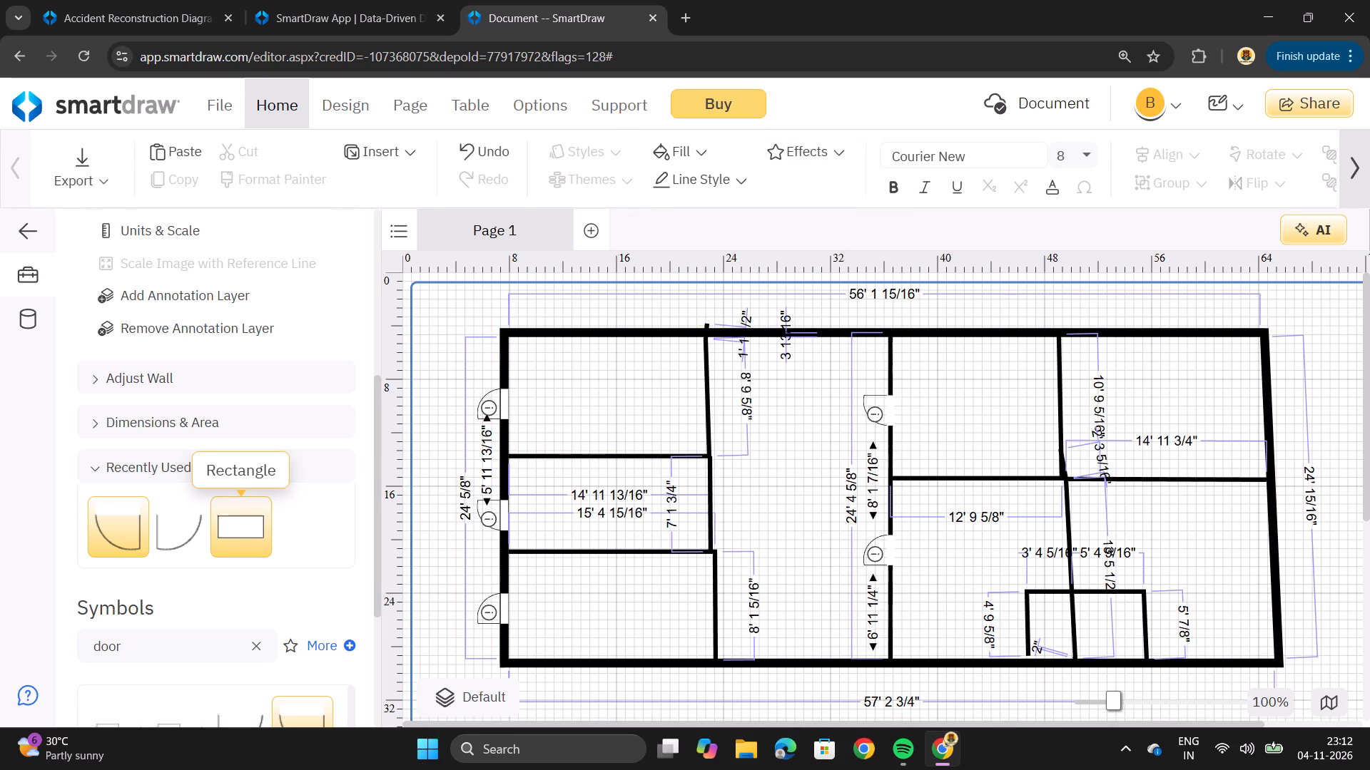
Add a Door (28"), rotated about a quarter turn, to the upper part of the middle-left room's interior wall opposite the exterior door.
drag(175, 528, 604, 409)
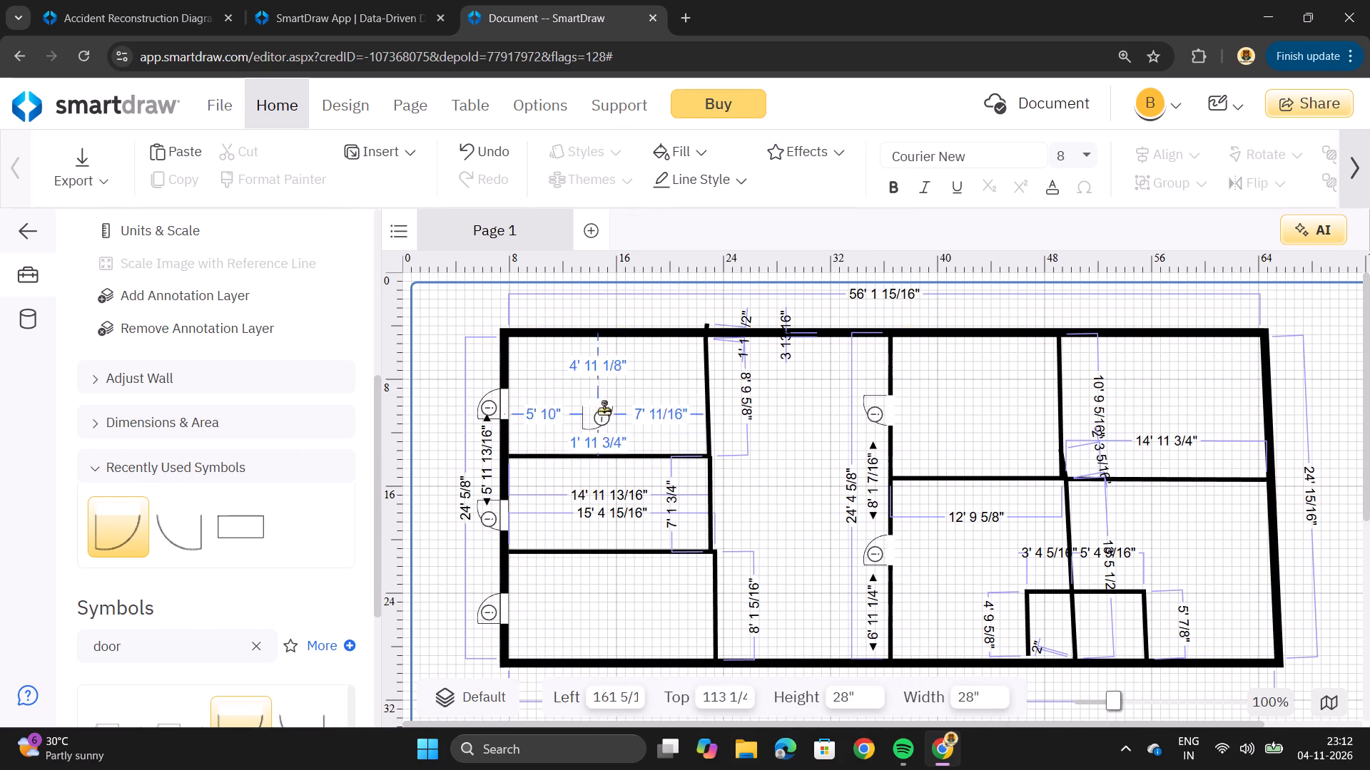
drag(604, 409, 622, 388)
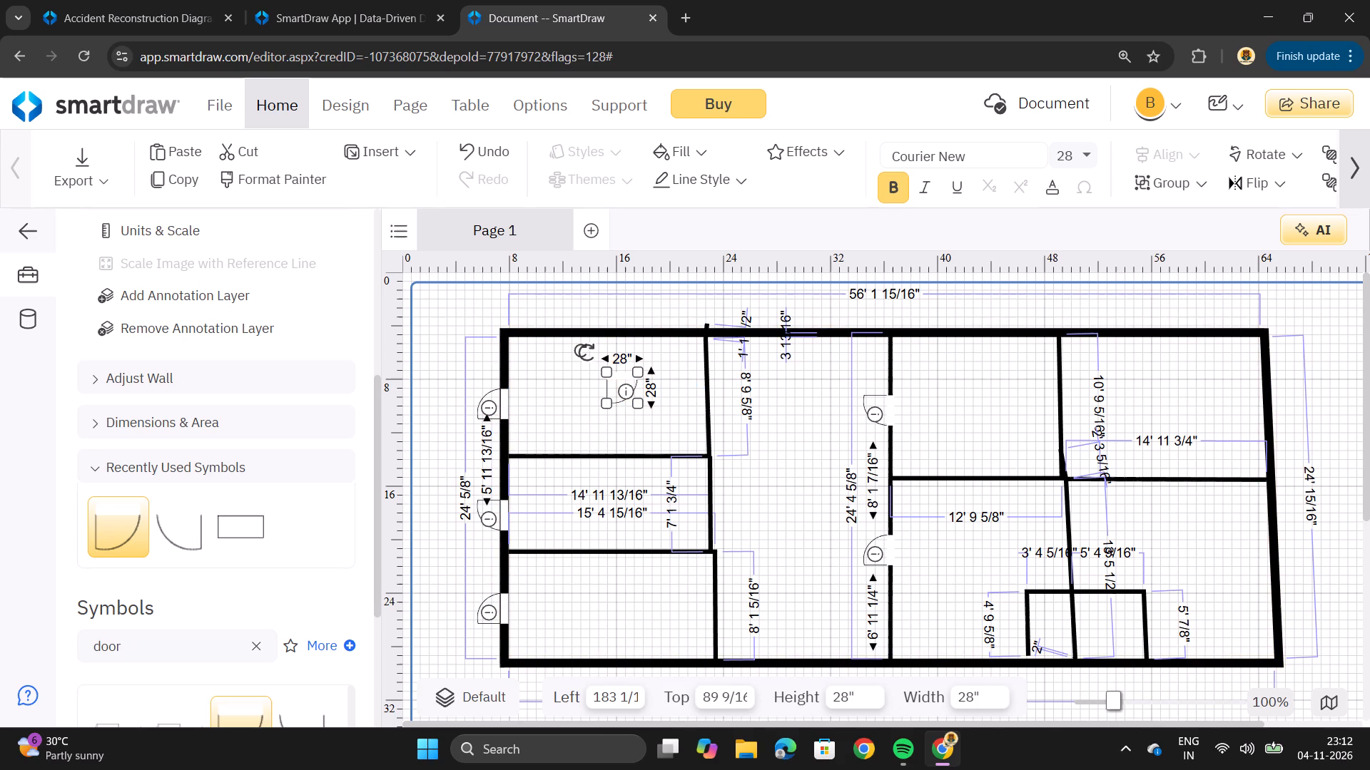
drag(584, 352, 666, 367)
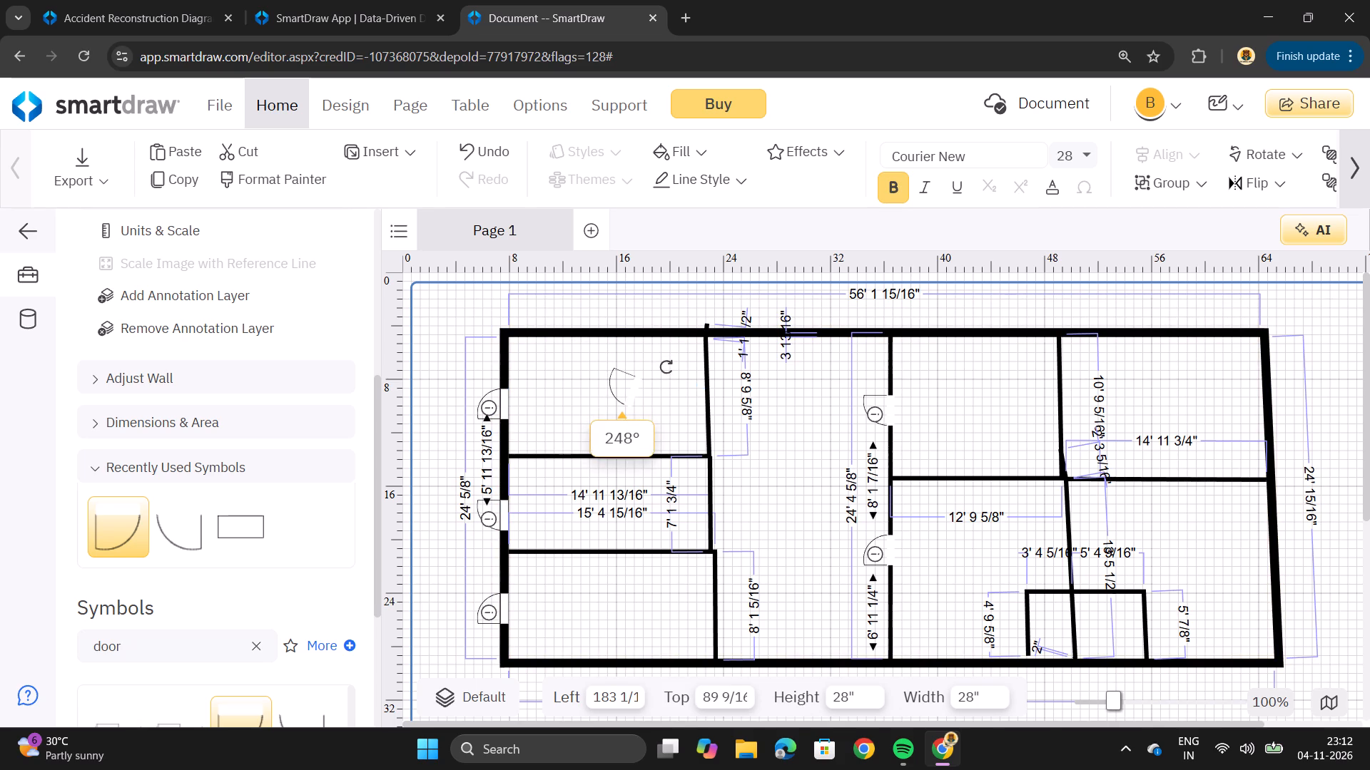
drag(666, 367, 648, 358)
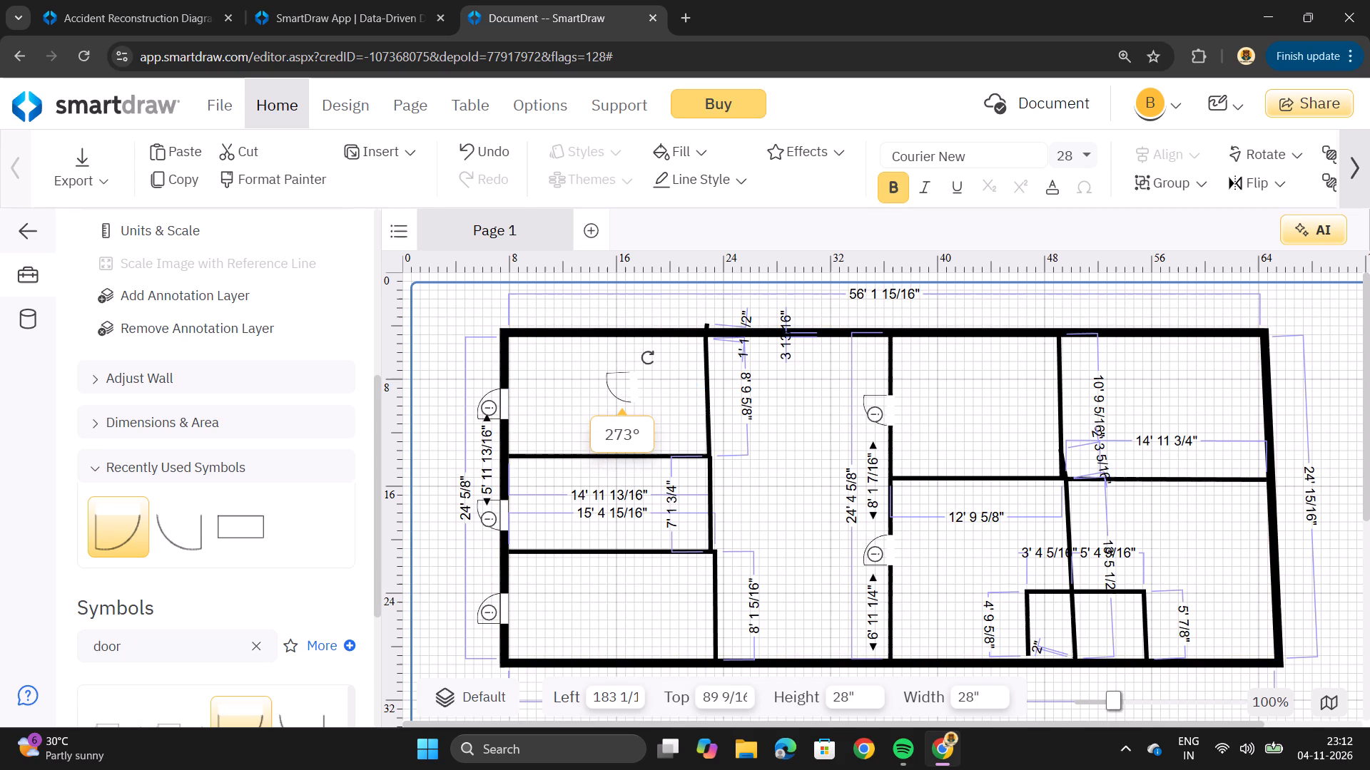
drag(648, 358, 648, 359)
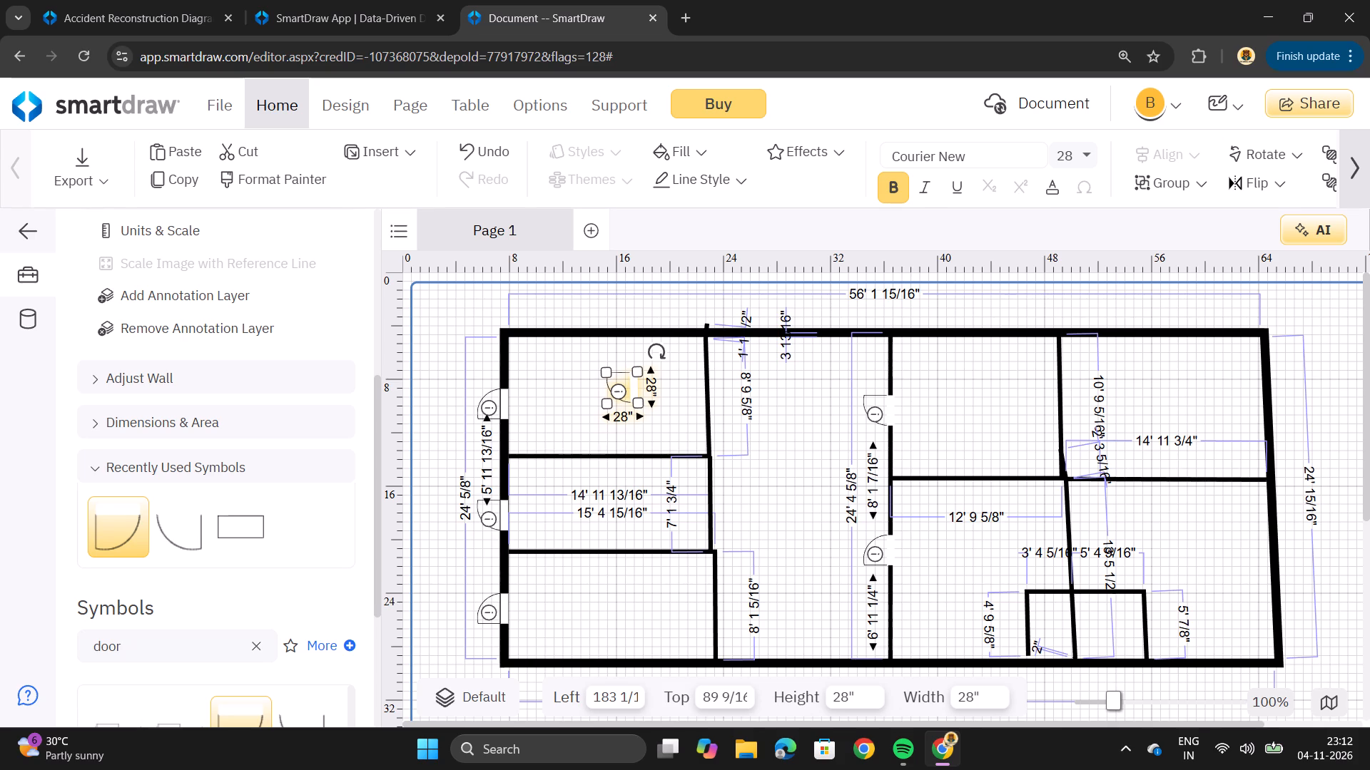
drag(631, 376, 632, 504)
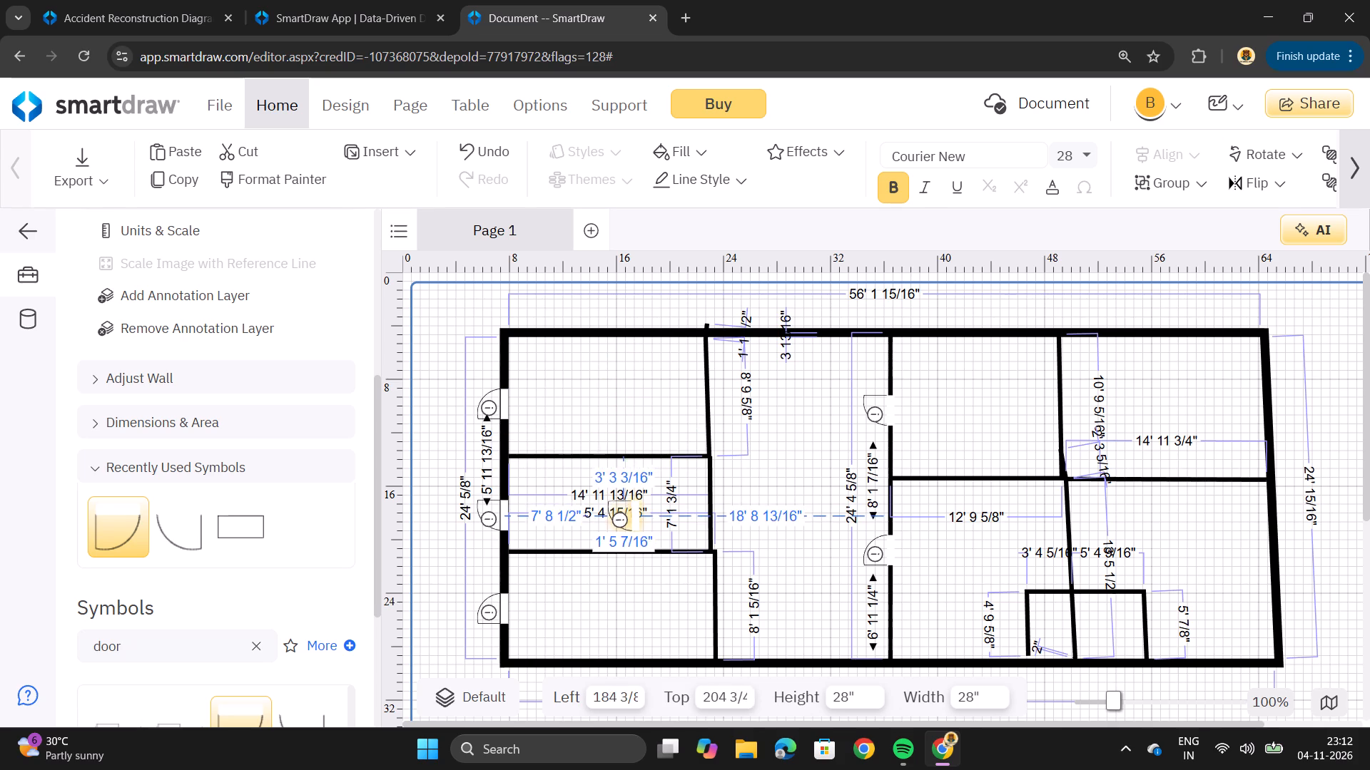
drag(632, 504, 694, 486)
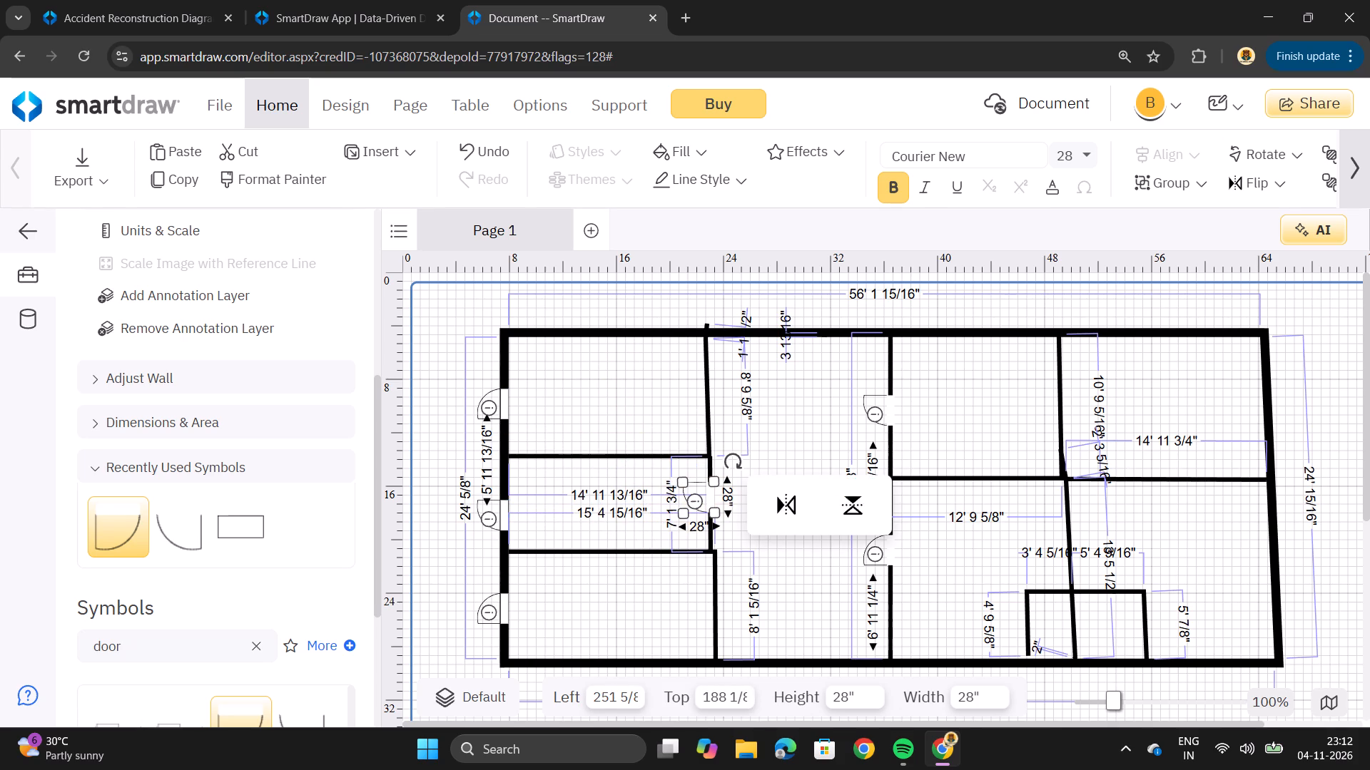
click(656, 379)
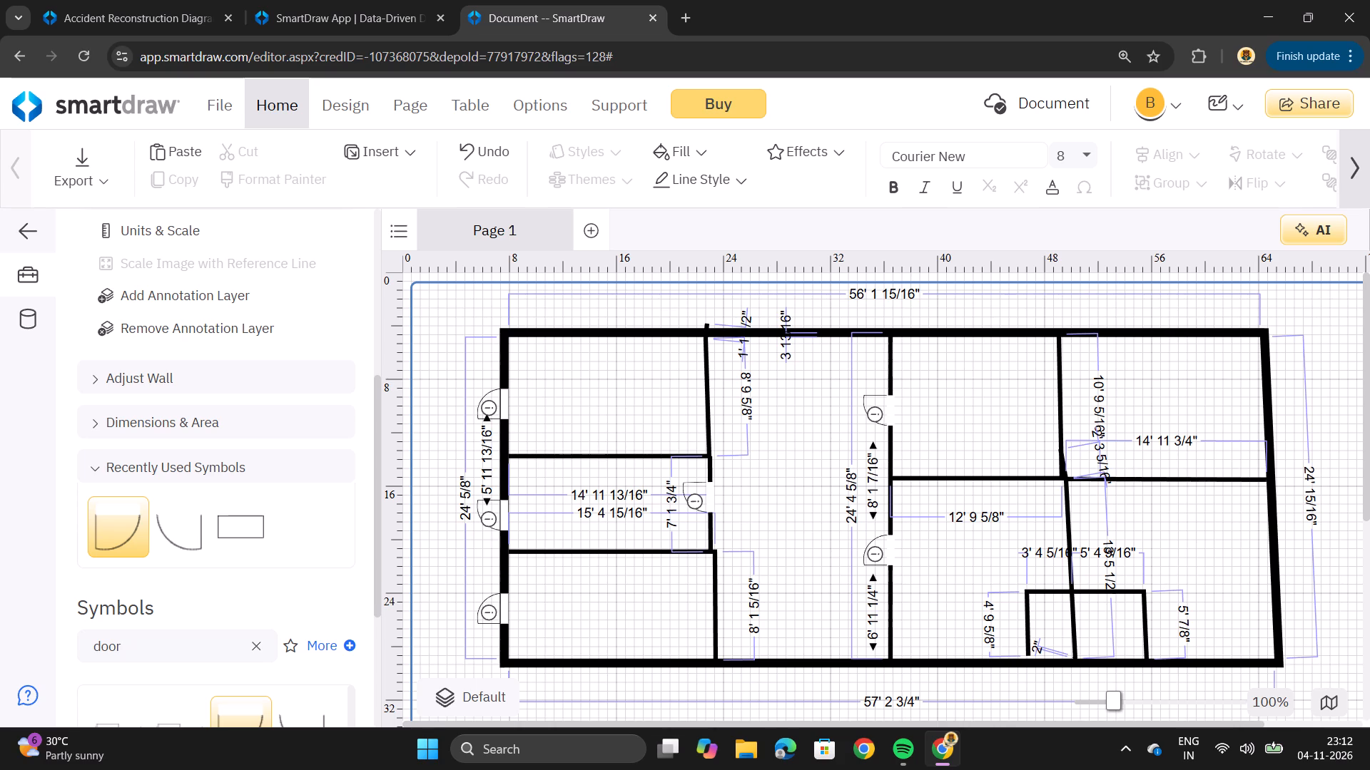
Add a Door (28"), rotated about a quarter turn, near the middle of the upper-left room's interior wall opposite the exterior door.
drag(197, 523, 643, 397)
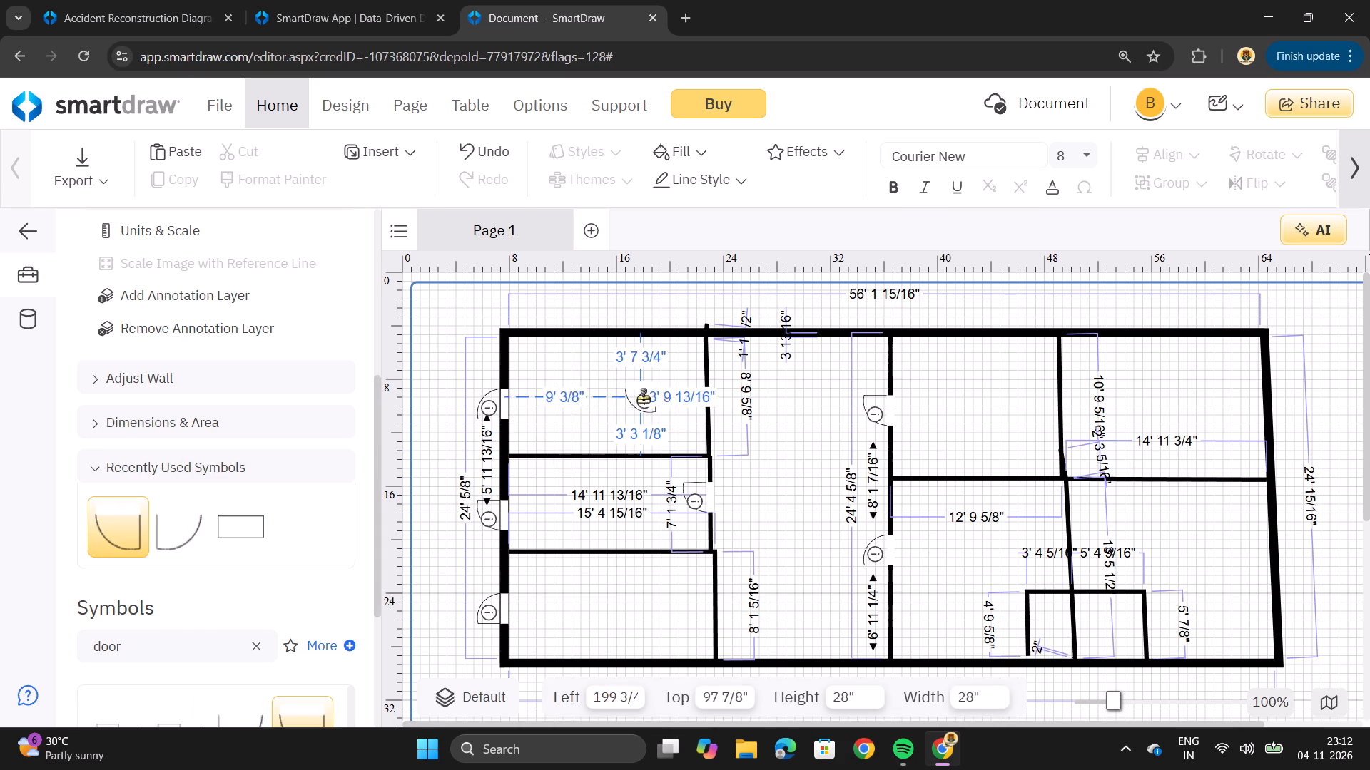
drag(643, 397, 644, 397)
drag(616, 366, 670, 369)
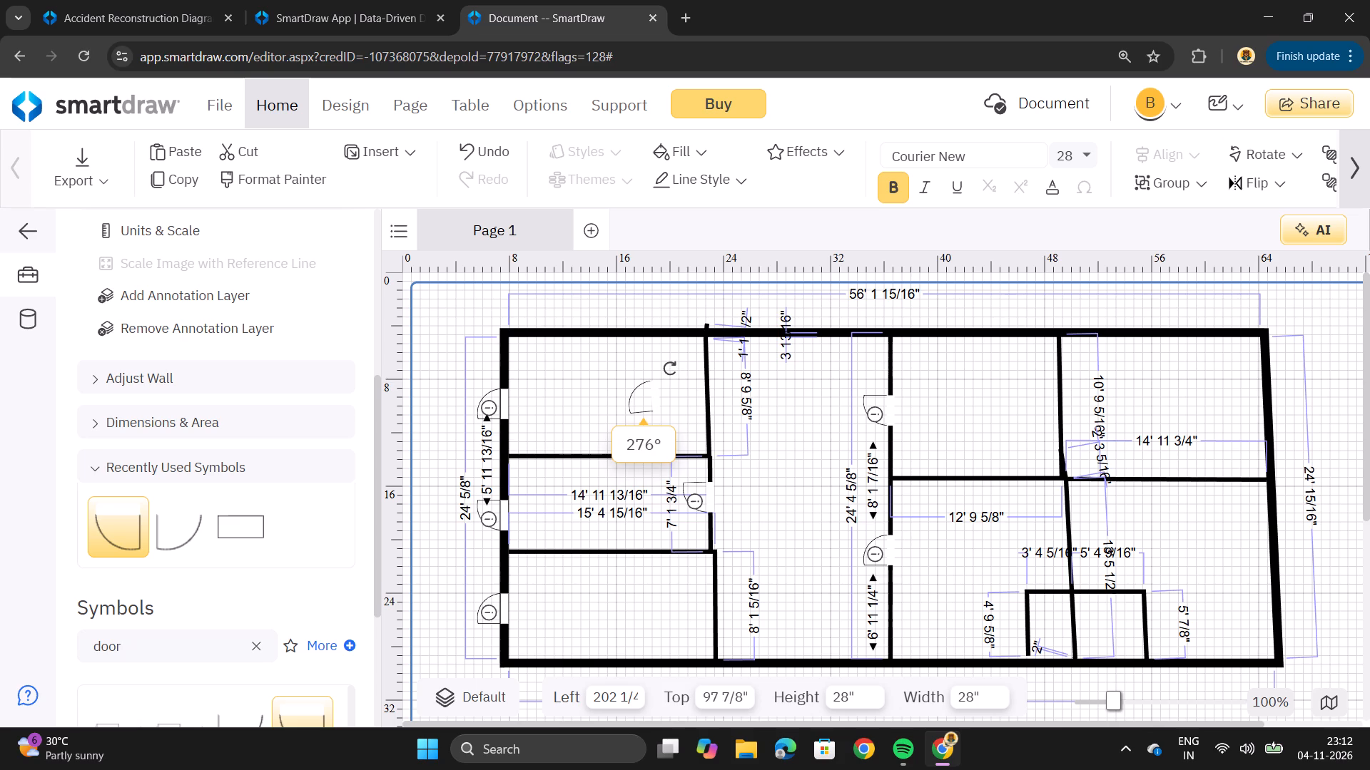
drag(670, 369, 670, 377)
drag(653, 391, 683, 387)
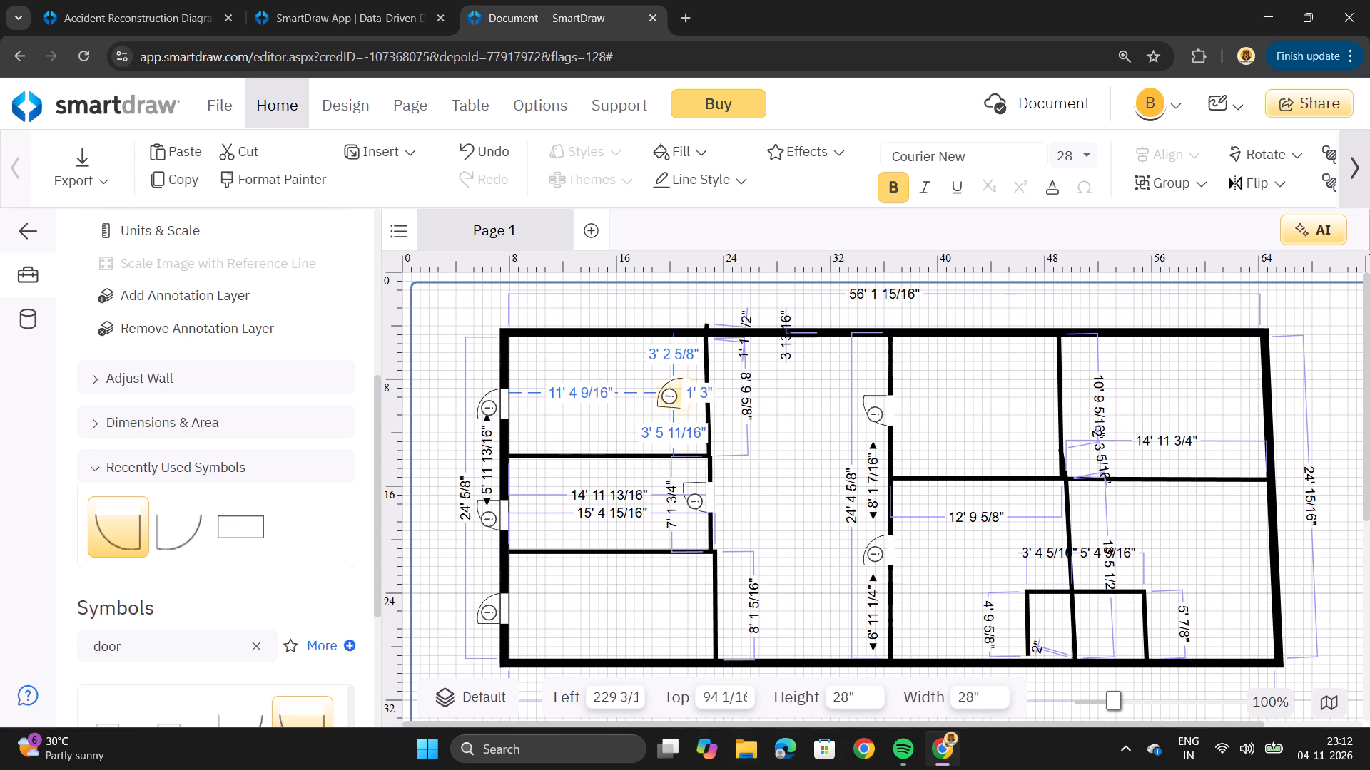
drag(683, 387, 691, 388)
click(600, 397)
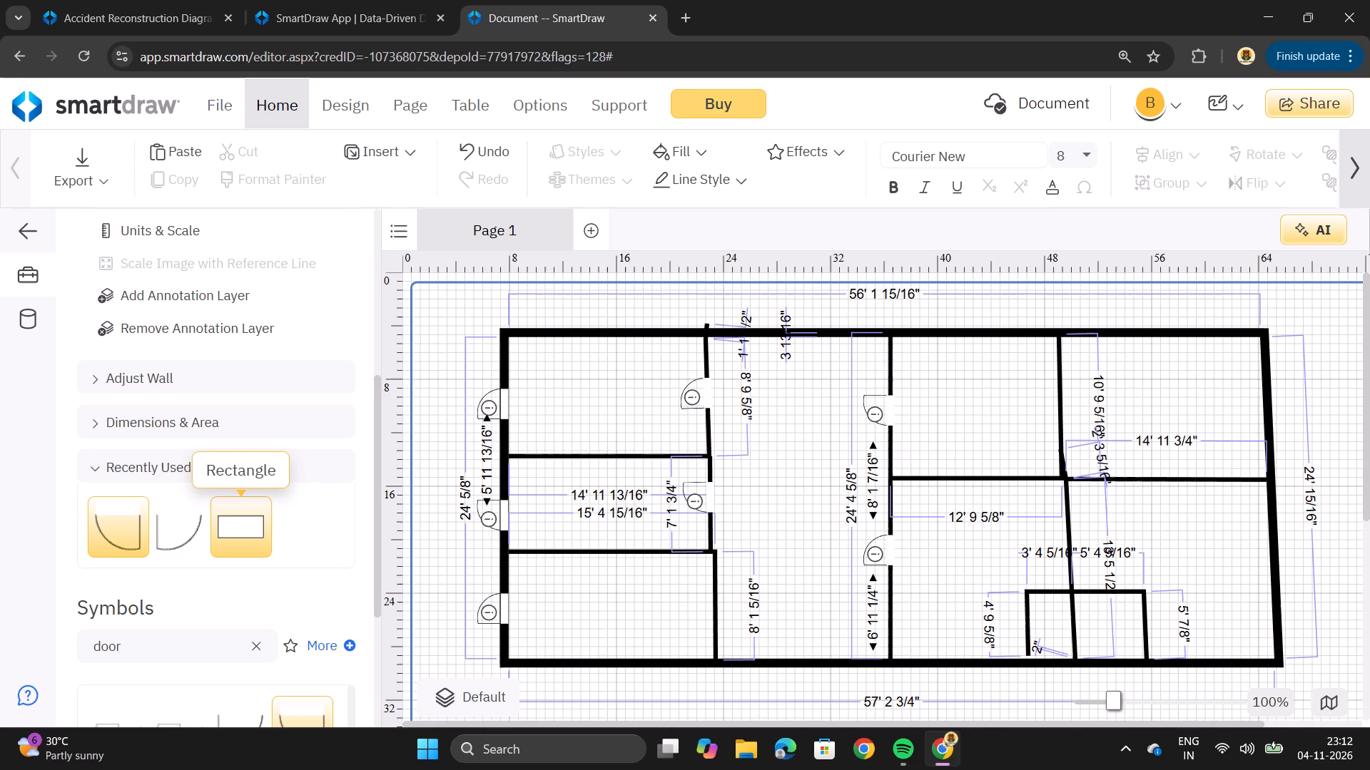
Add a Door (28"), rotated about a quarter turn, to the lower-left room's interior wall, slightly below its midpoint.
drag(183, 538, 558, 596)
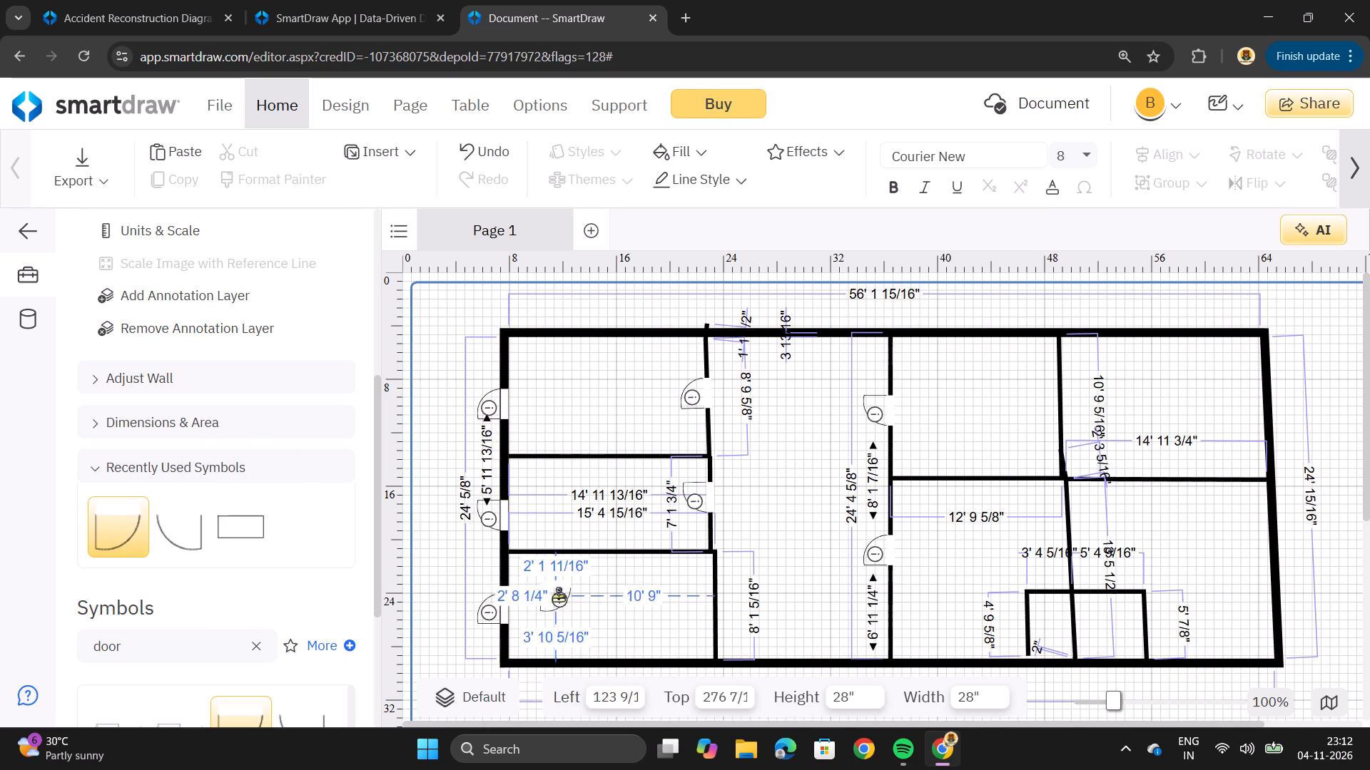
drag(558, 596, 606, 602)
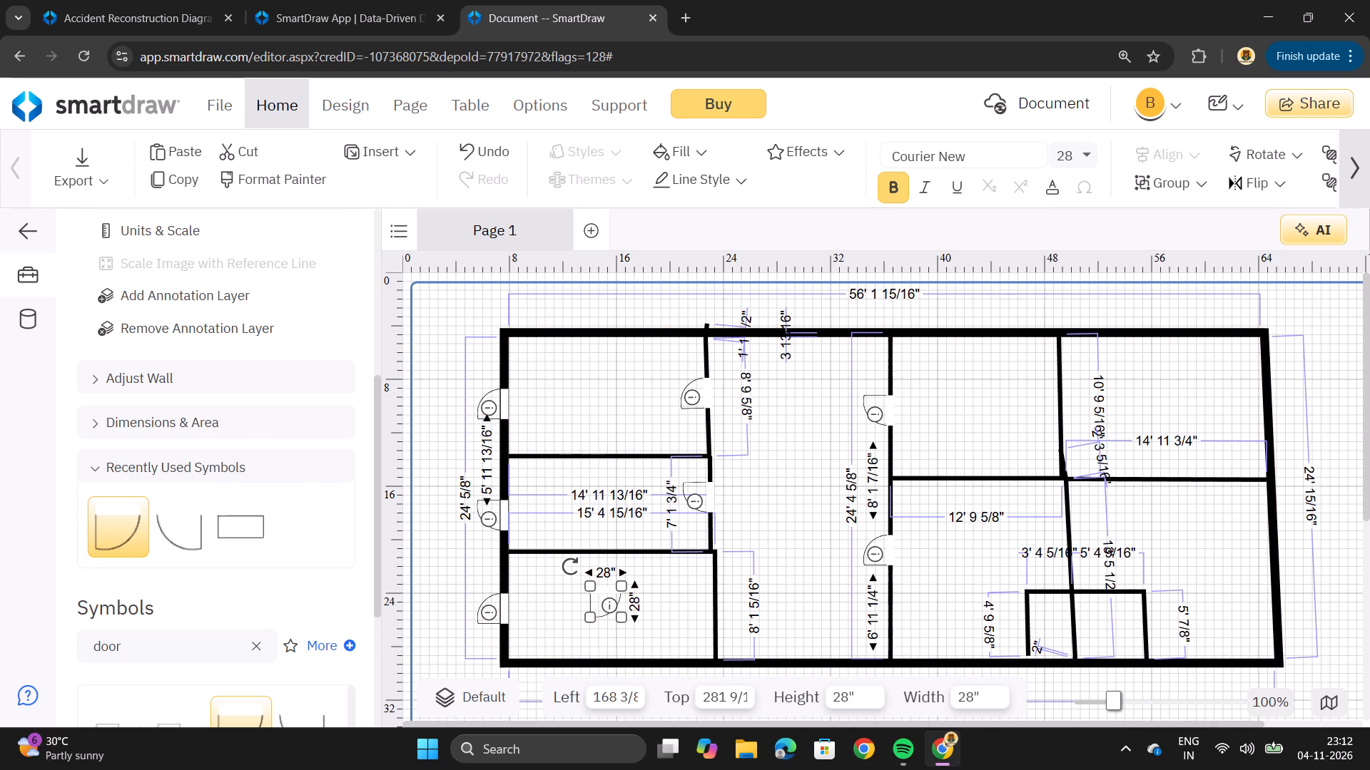
drag(565, 566, 624, 548)
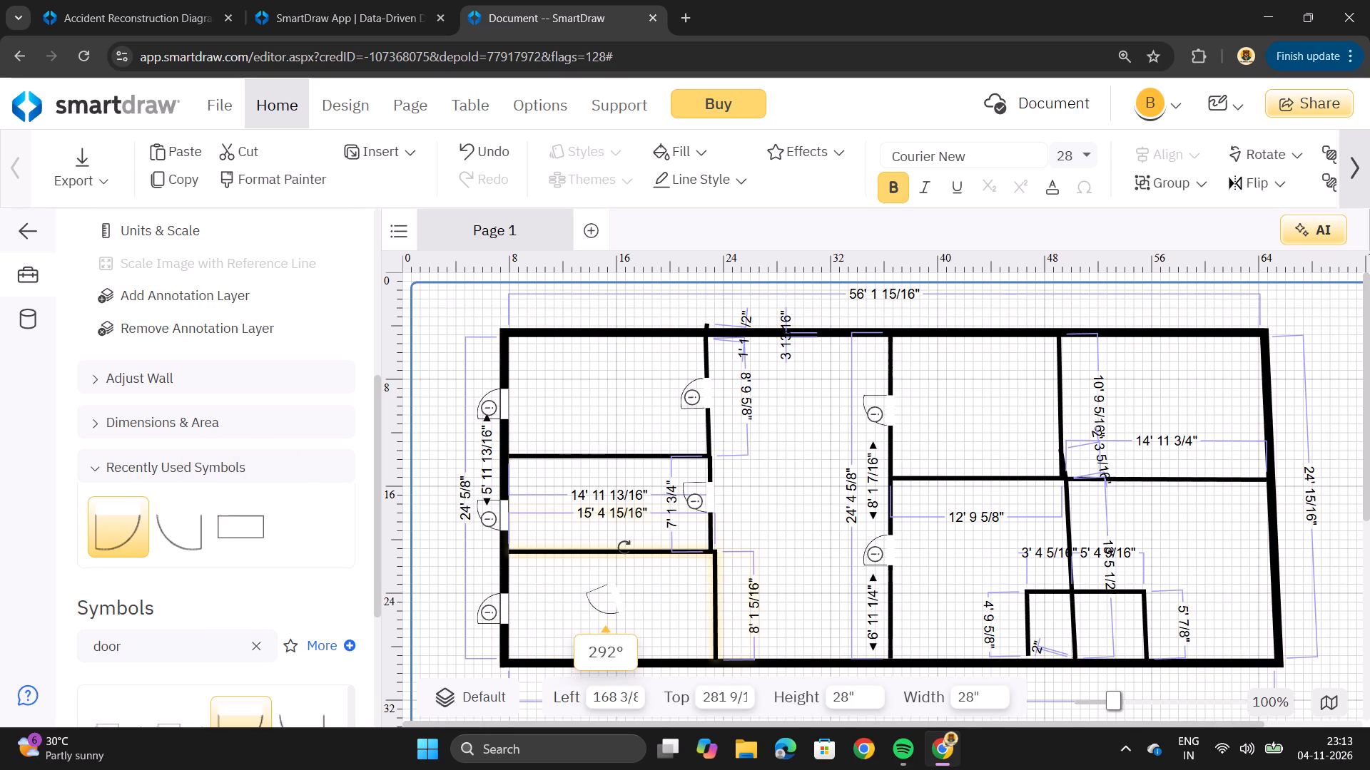
drag(624, 548, 633, 570)
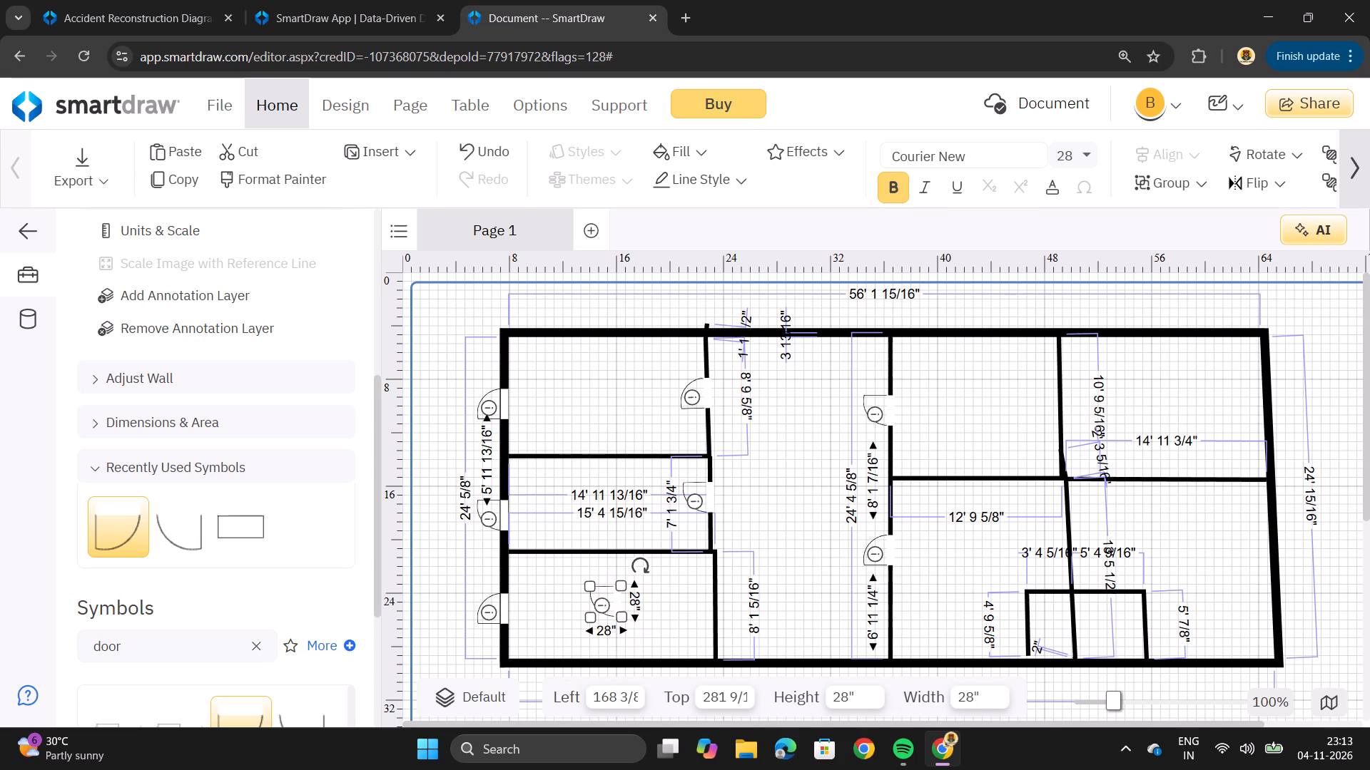
drag(606, 600, 661, 595)
drag(661, 595, 669, 592)
drag(614, 600, 655, 587)
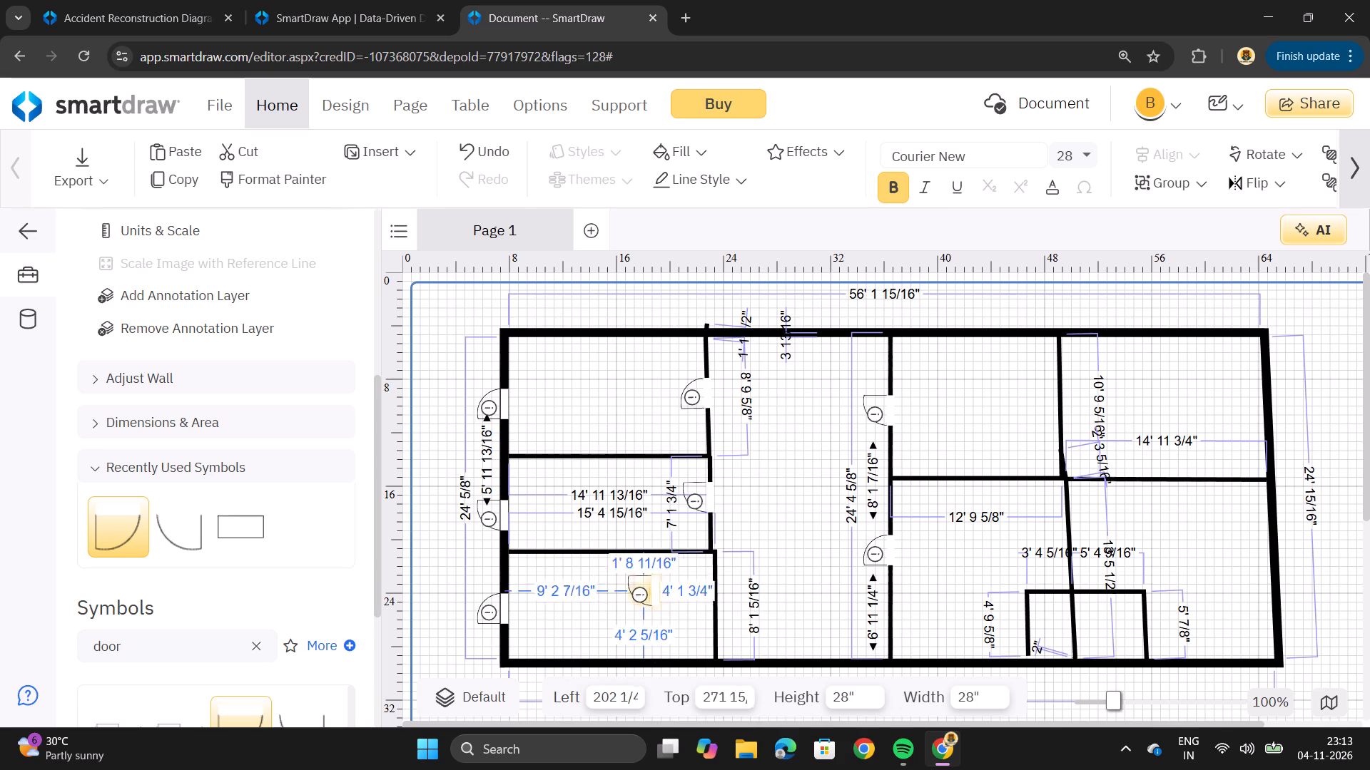
drag(655, 587, 700, 612)
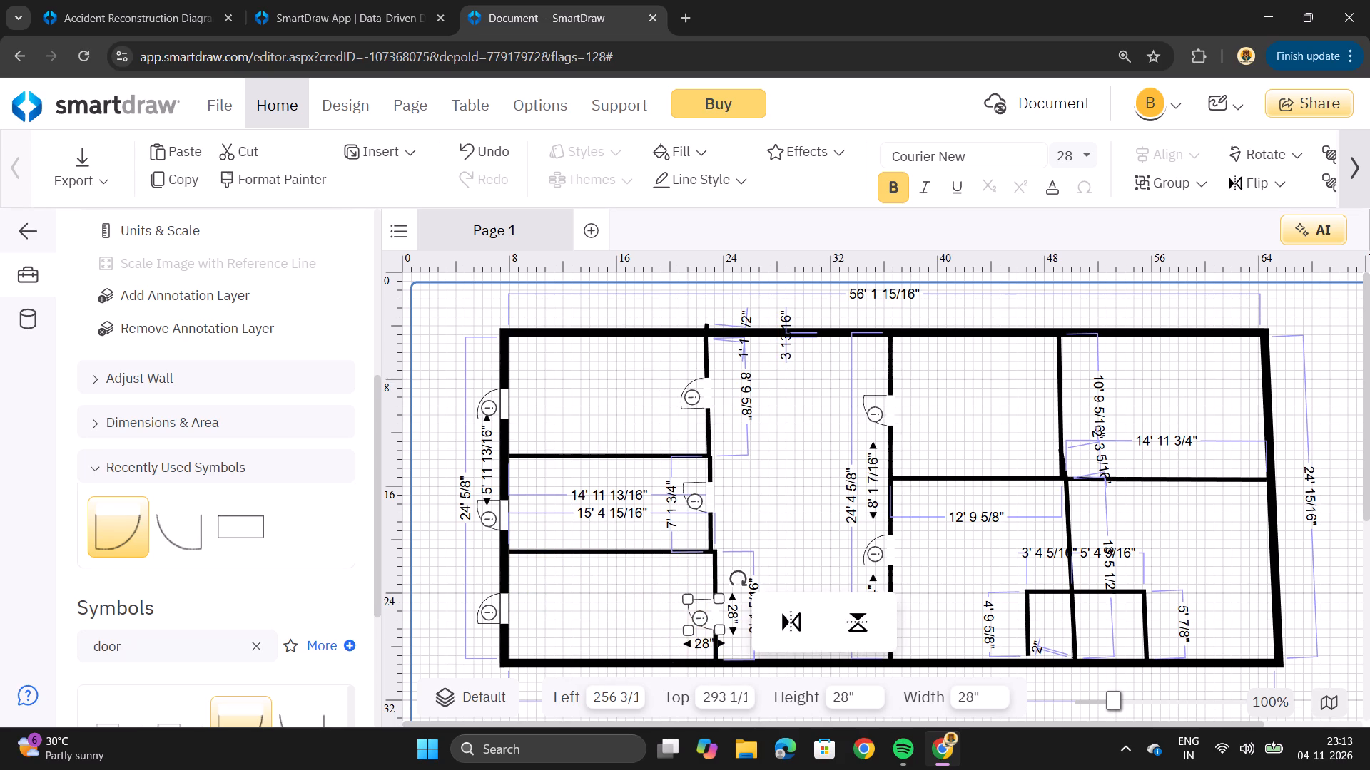
click(631, 594)
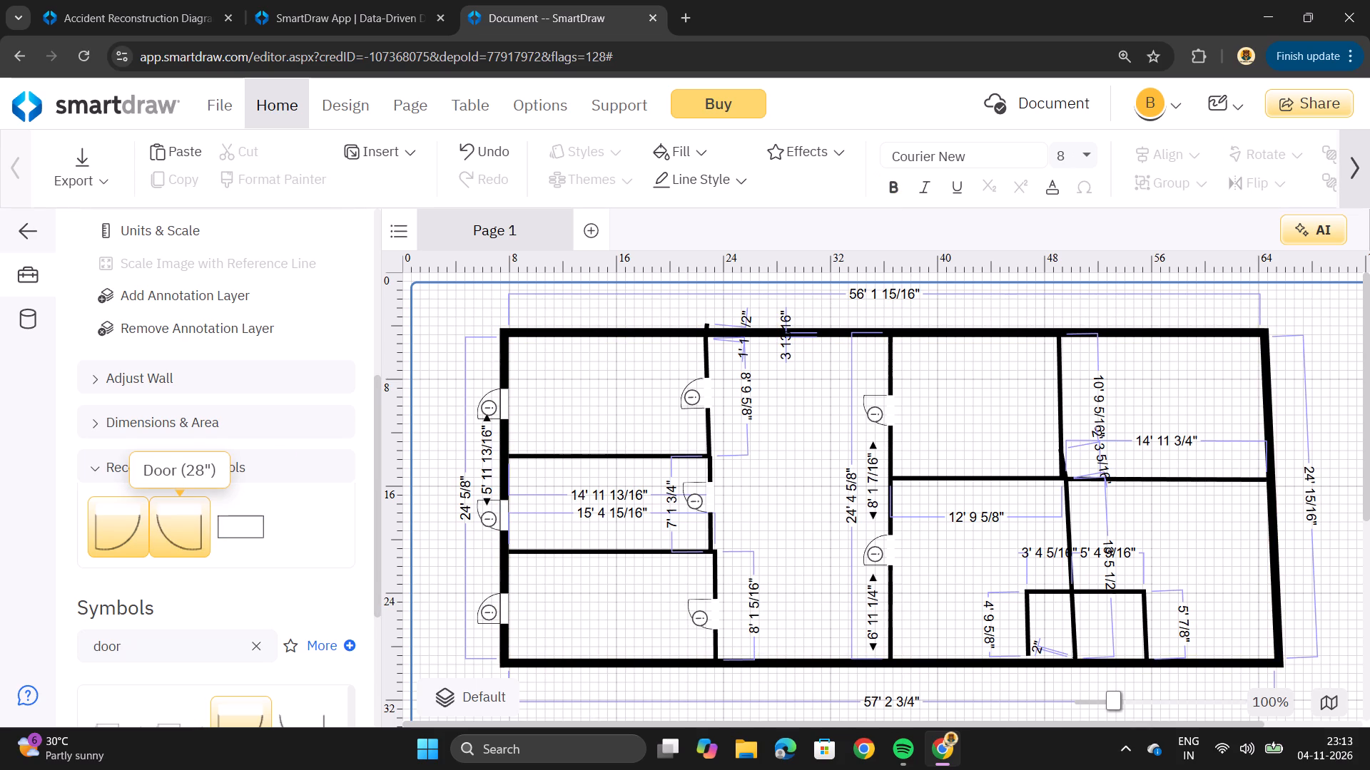
Add a Door (28"), rotated about a quarter turn, in the wall between the two upper rooms east of the hall, about 4' from the exterior wall.
drag(190, 525, 513, 515)
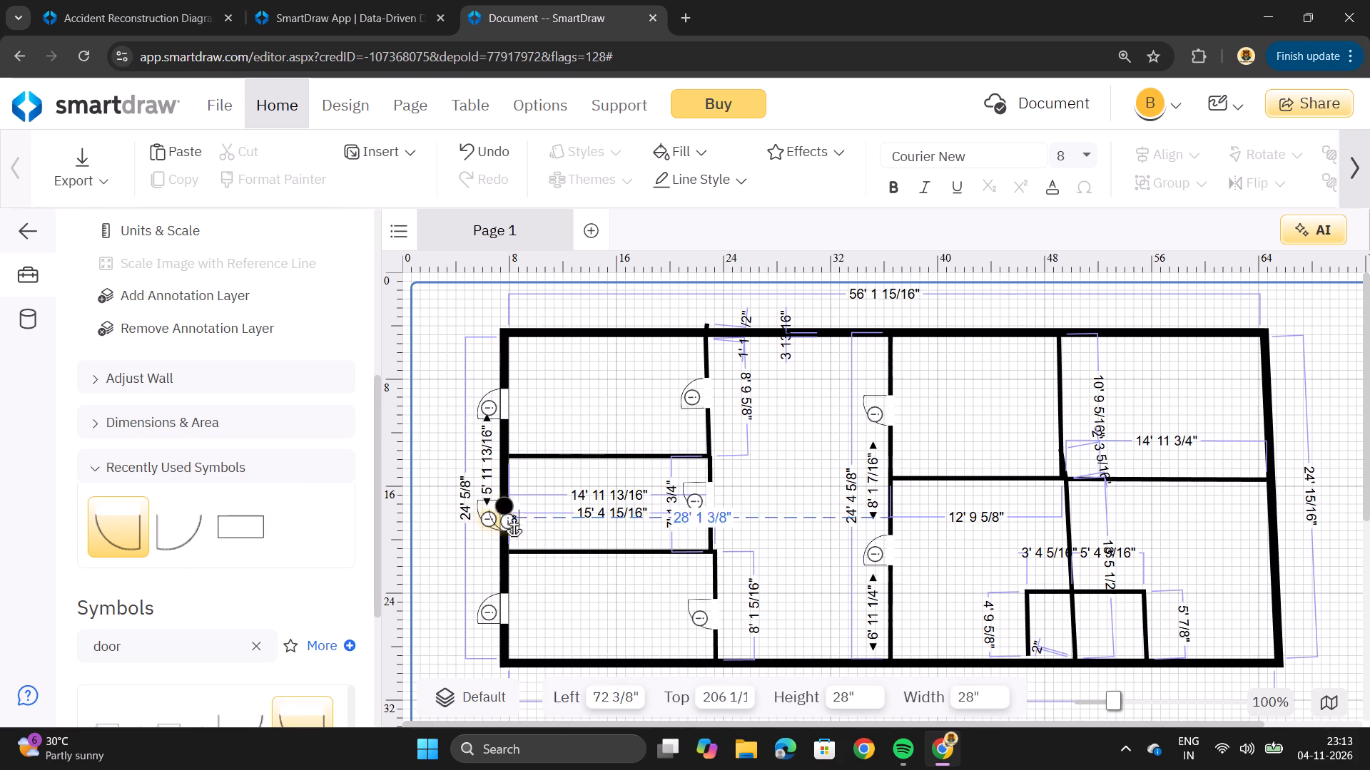
drag(513, 515, 1005, 434)
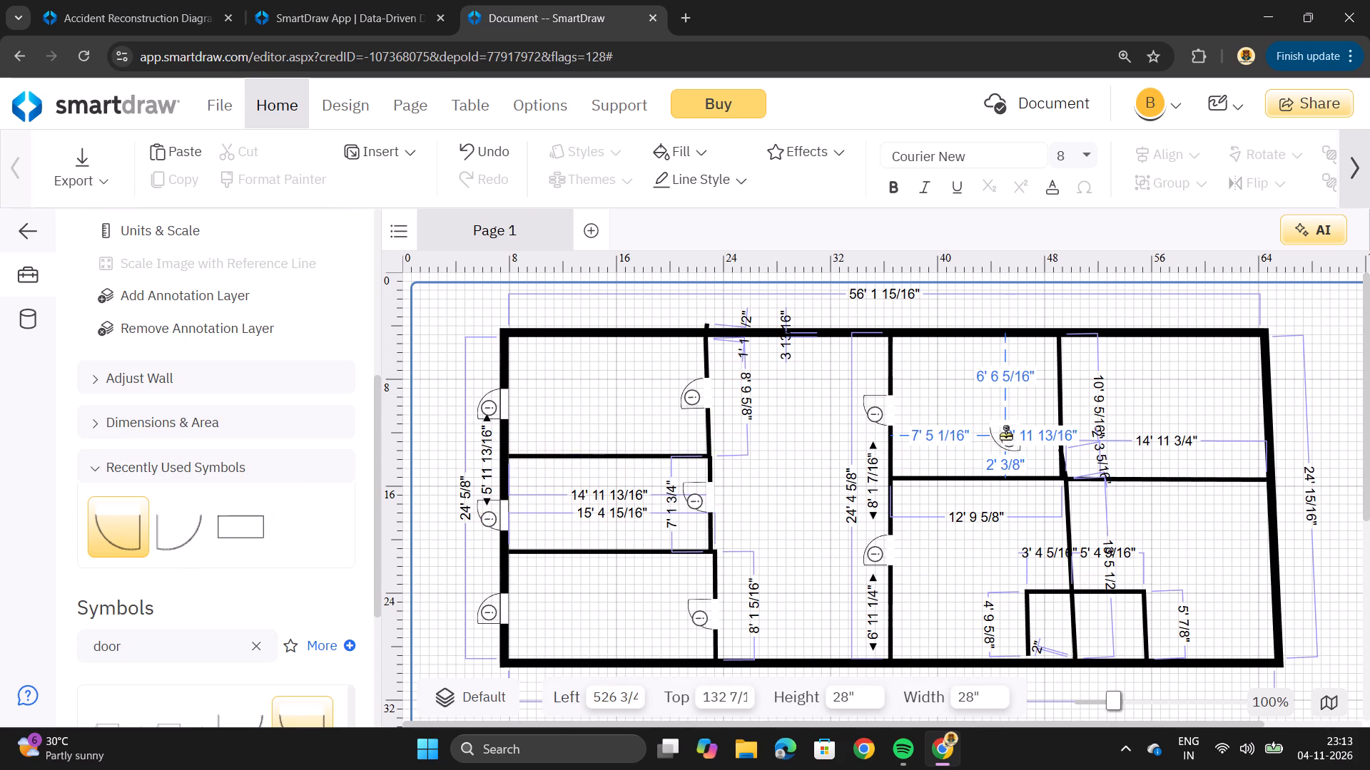
drag(1005, 434, 1008, 427)
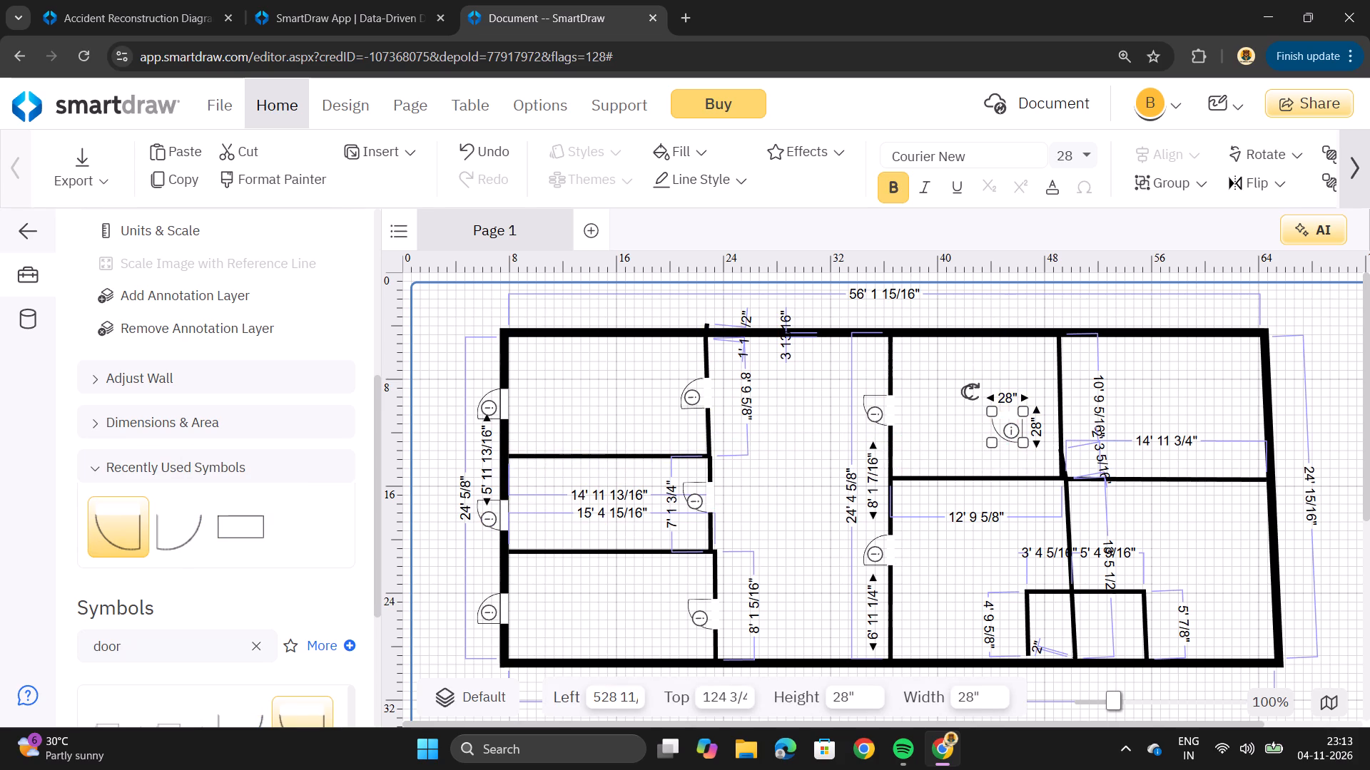
drag(968, 392, 1032, 404)
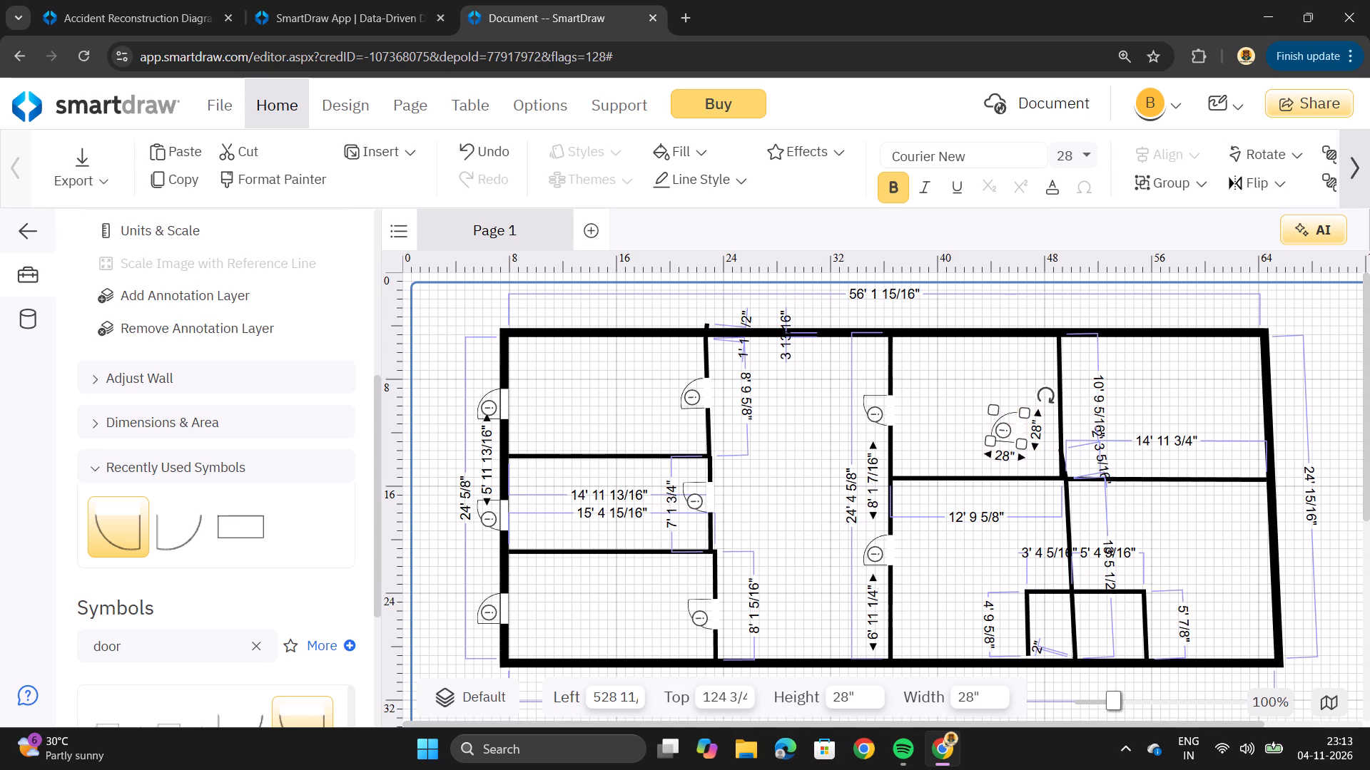
drag(1000, 436, 1048, 404)
drag(1048, 404, 1062, 400)
drag(1023, 422, 1067, 400)
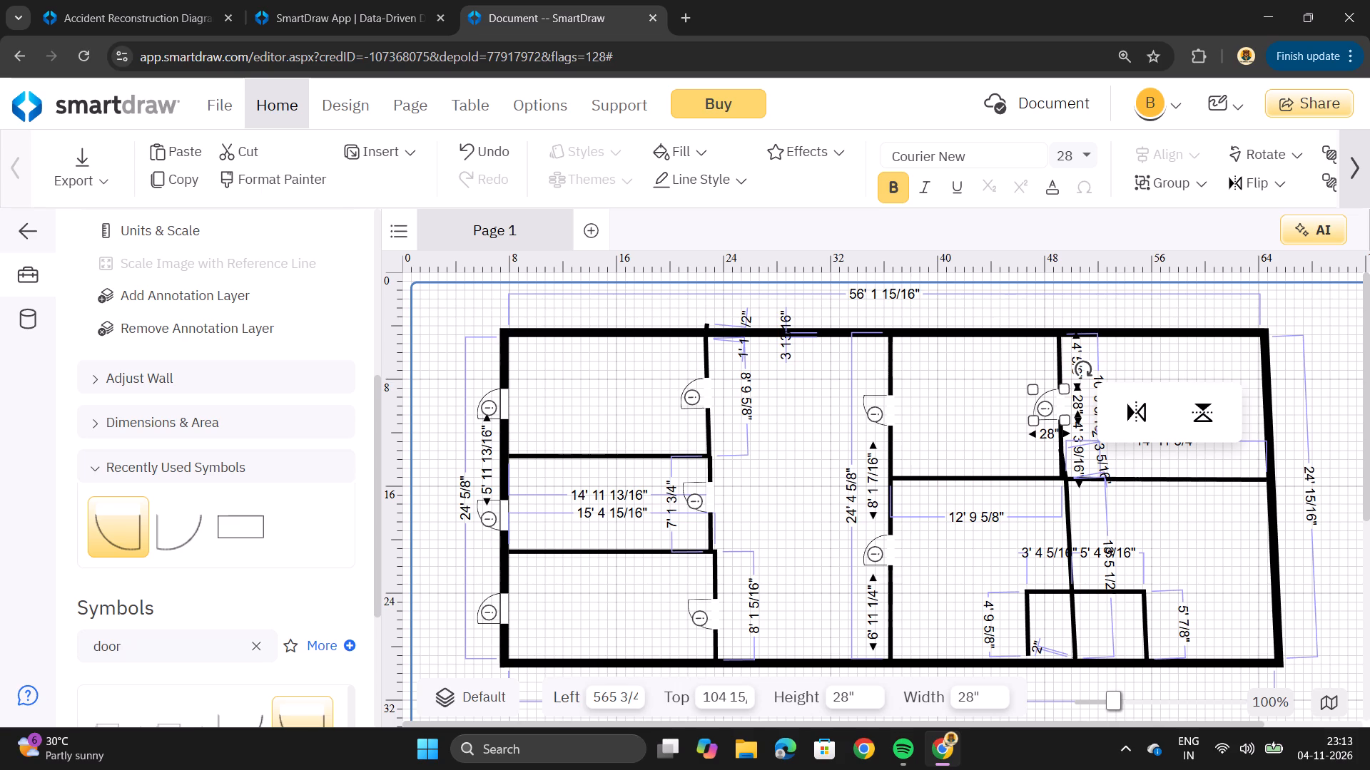
drag(980, 405, 975, 391)
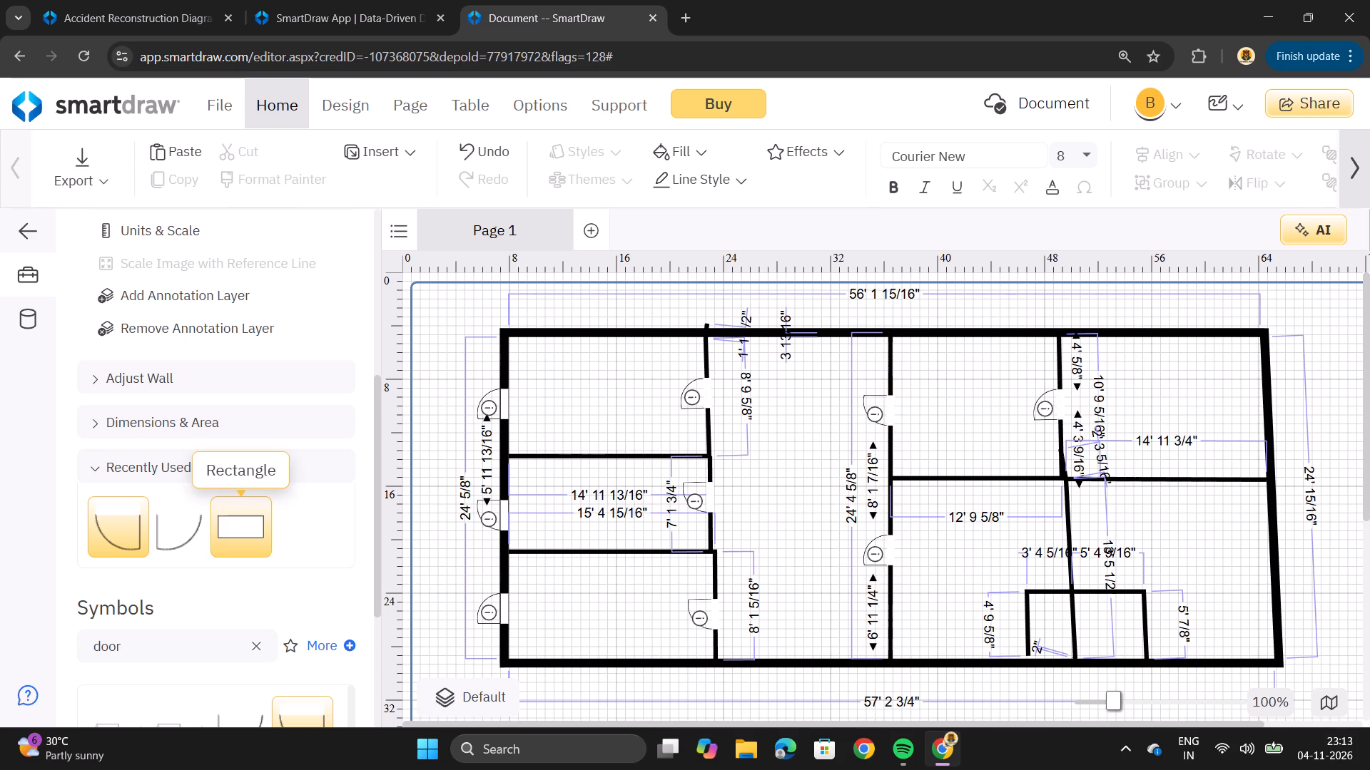
Add a Door (28") to the 12' 9" horizontal interior wall, about 5' 11" from its left end and 4' 6" from its right end.
drag(192, 524, 848, 575)
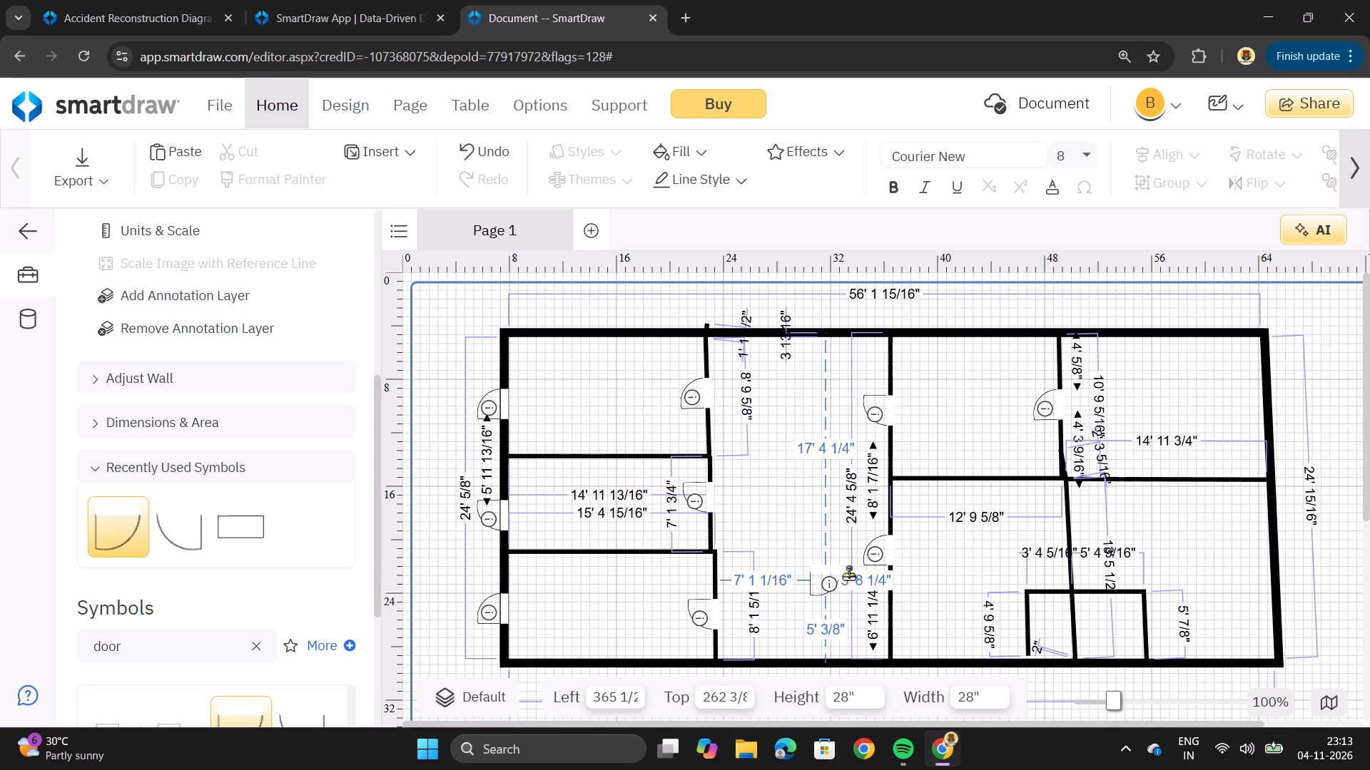
drag(848, 575, 985, 487)
click(948, 391)
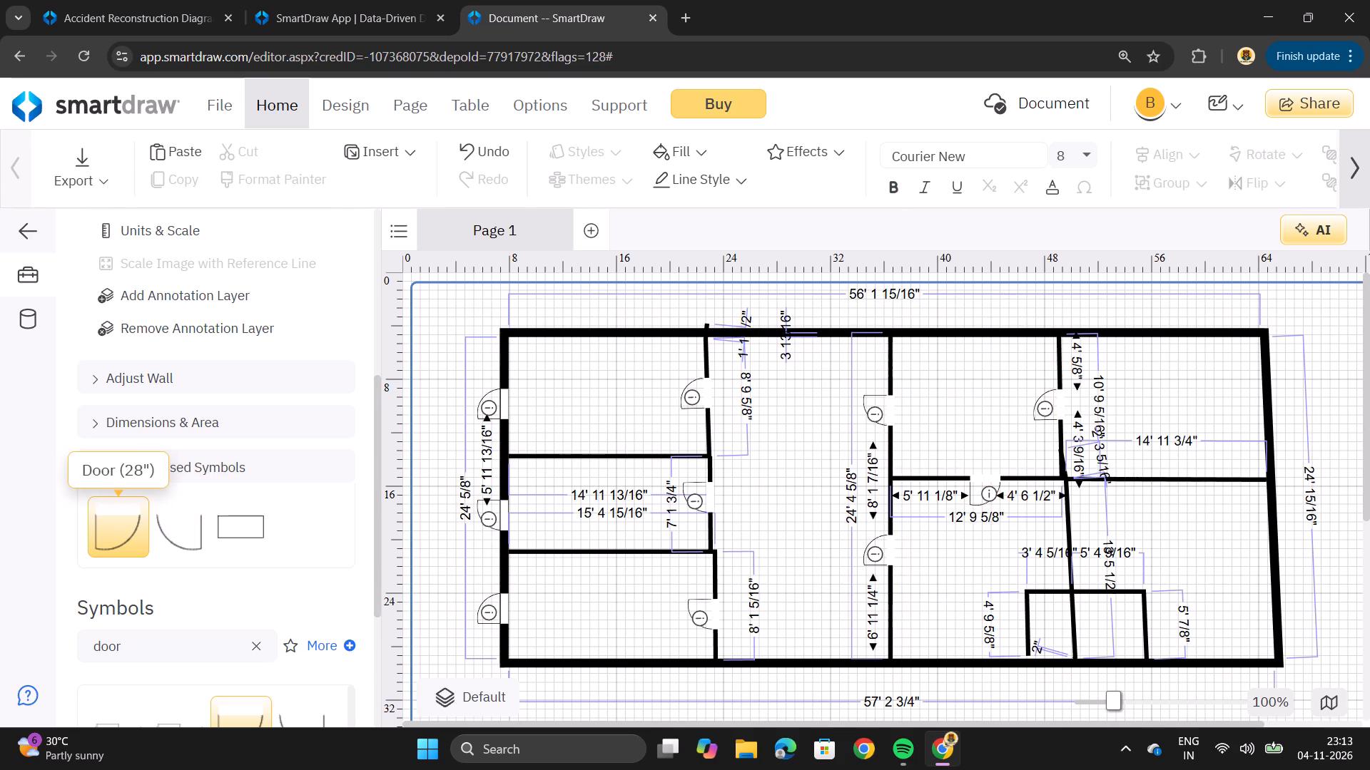
Add a Door (28") to the horizontal wall between the upper-right and lower-right rooms, about 4' 4" from the right exterior wall.
drag(106, 533, 1164, 555)
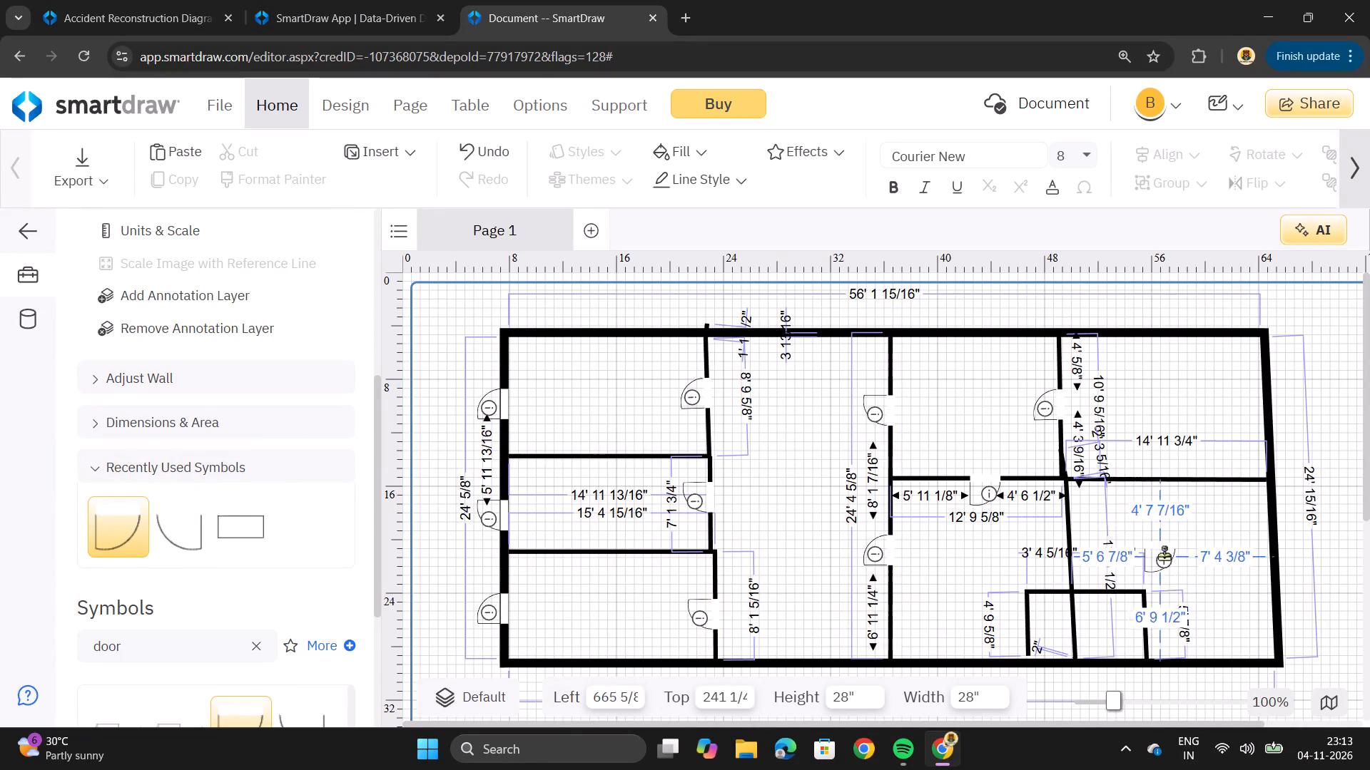
drag(1164, 555, 1193, 494)
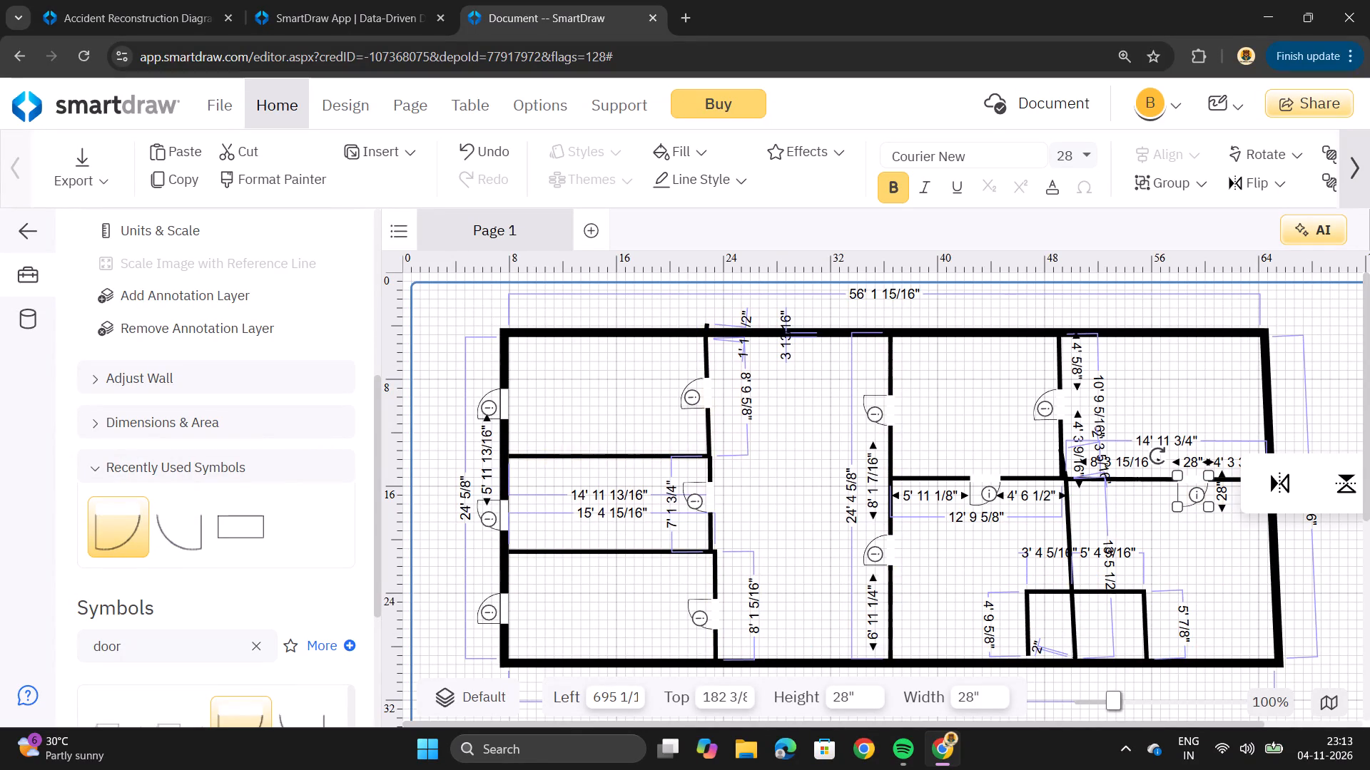
click(778, 464)
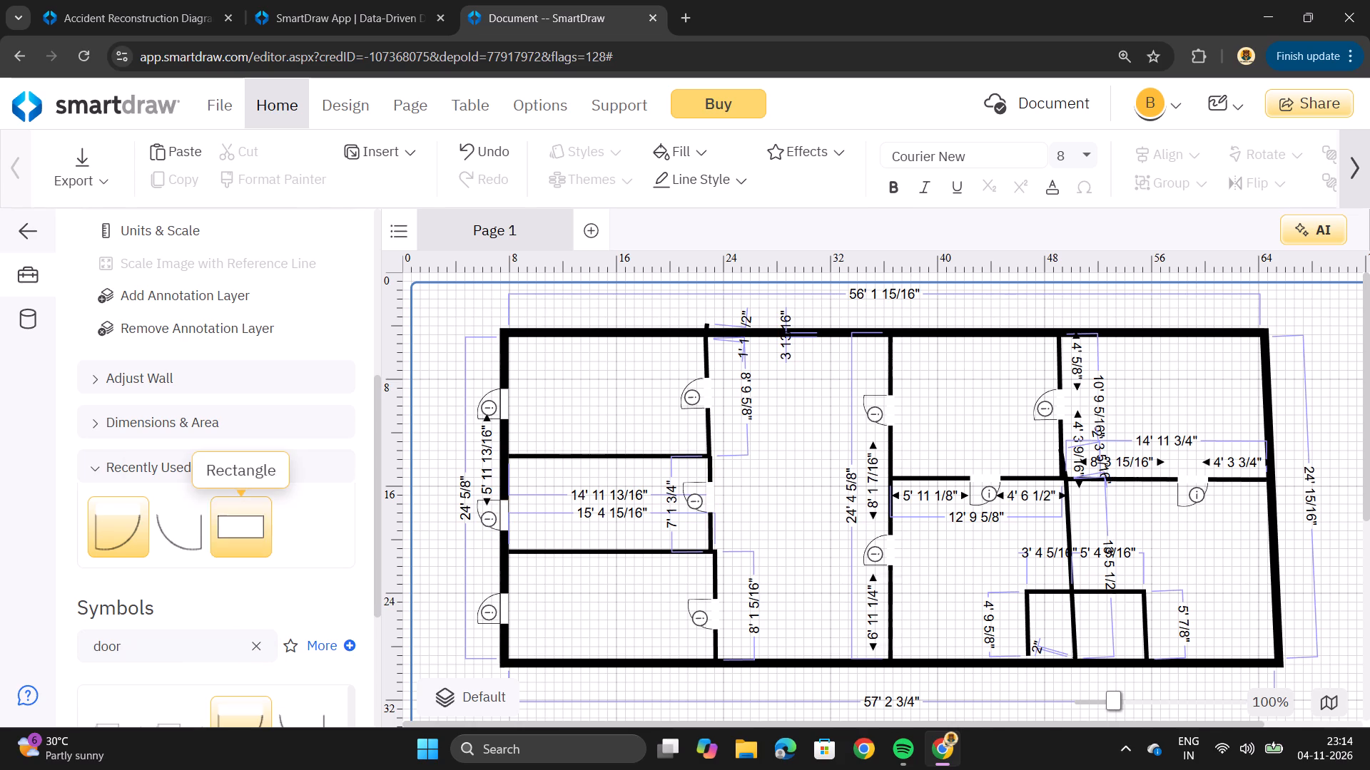
Add a Door (28"), rotated about a half turn, to the left part of the small bottom enclosure's top wall, opening upward.
drag(190, 534, 833, 618)
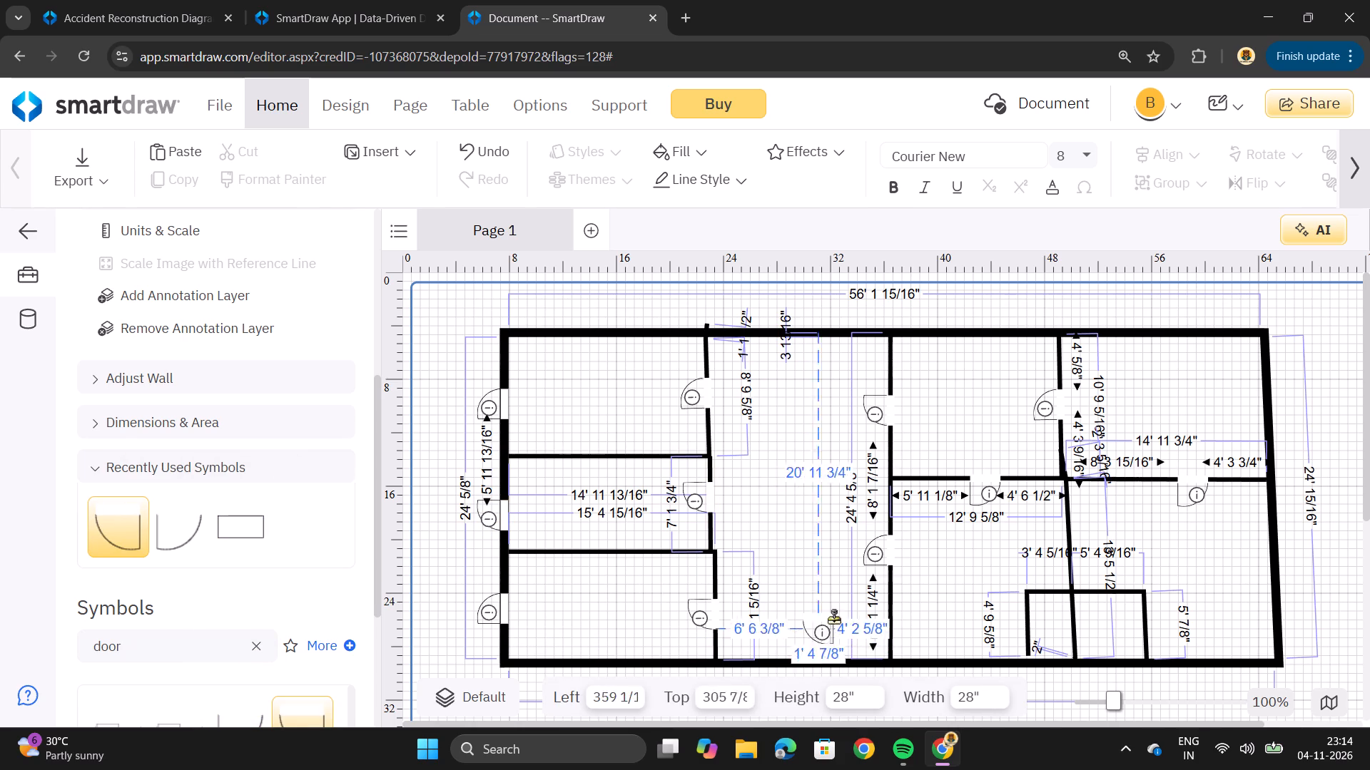
drag(833, 618, 955, 573)
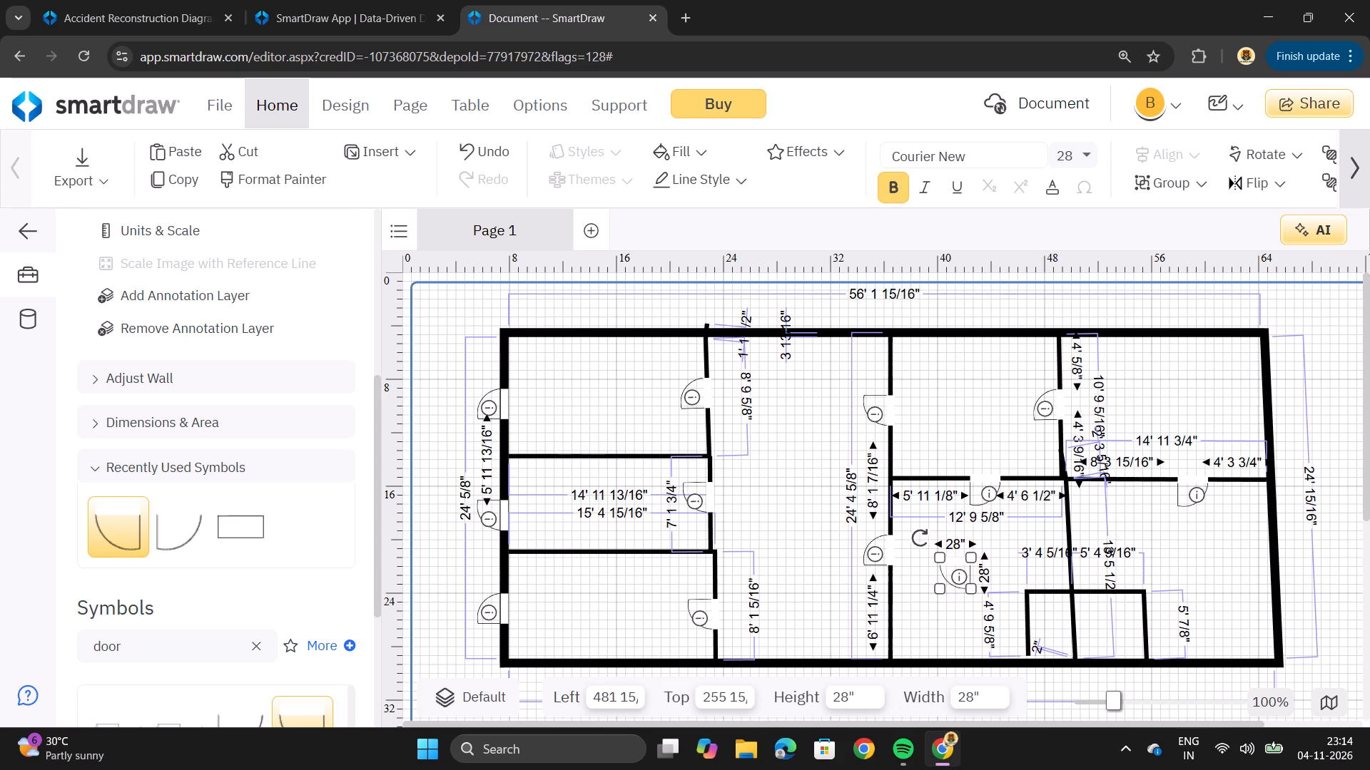
drag(918, 535, 921, 534)
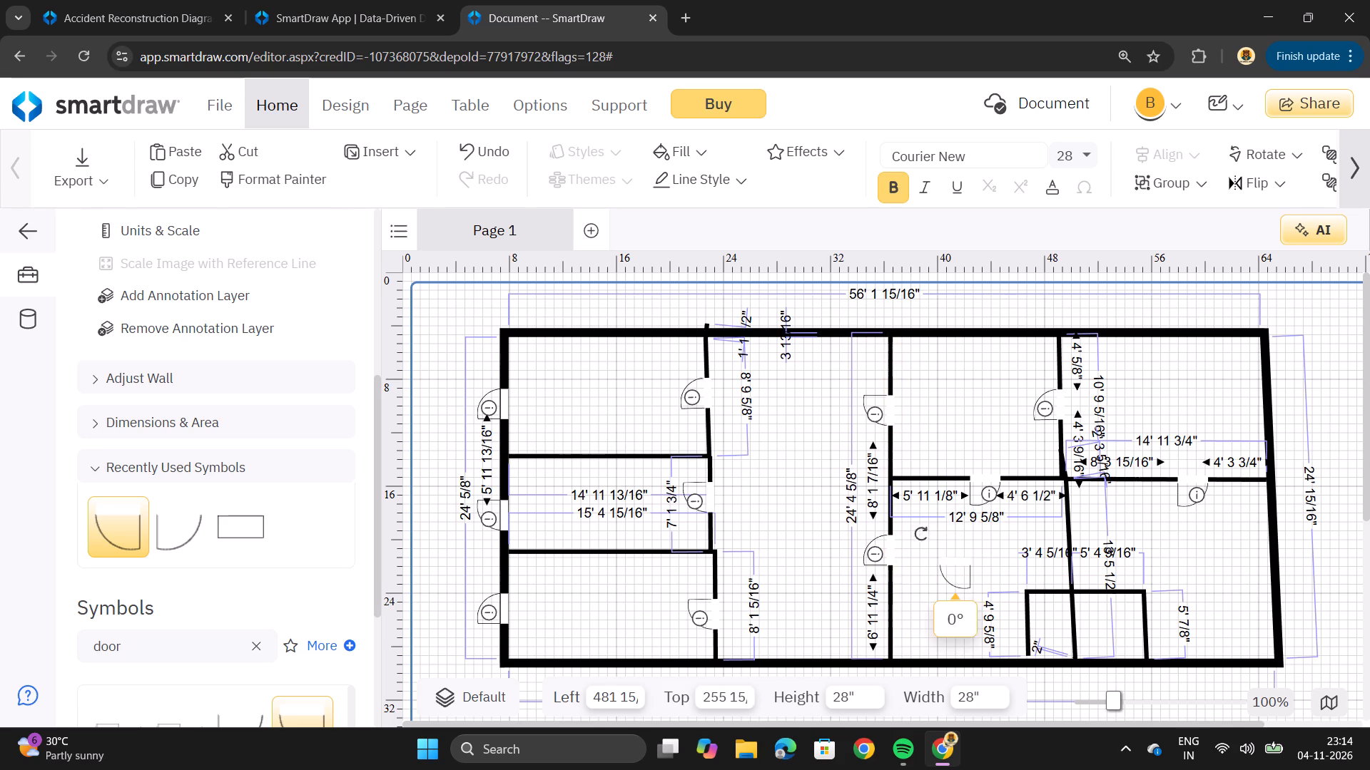
drag(921, 534, 996, 603)
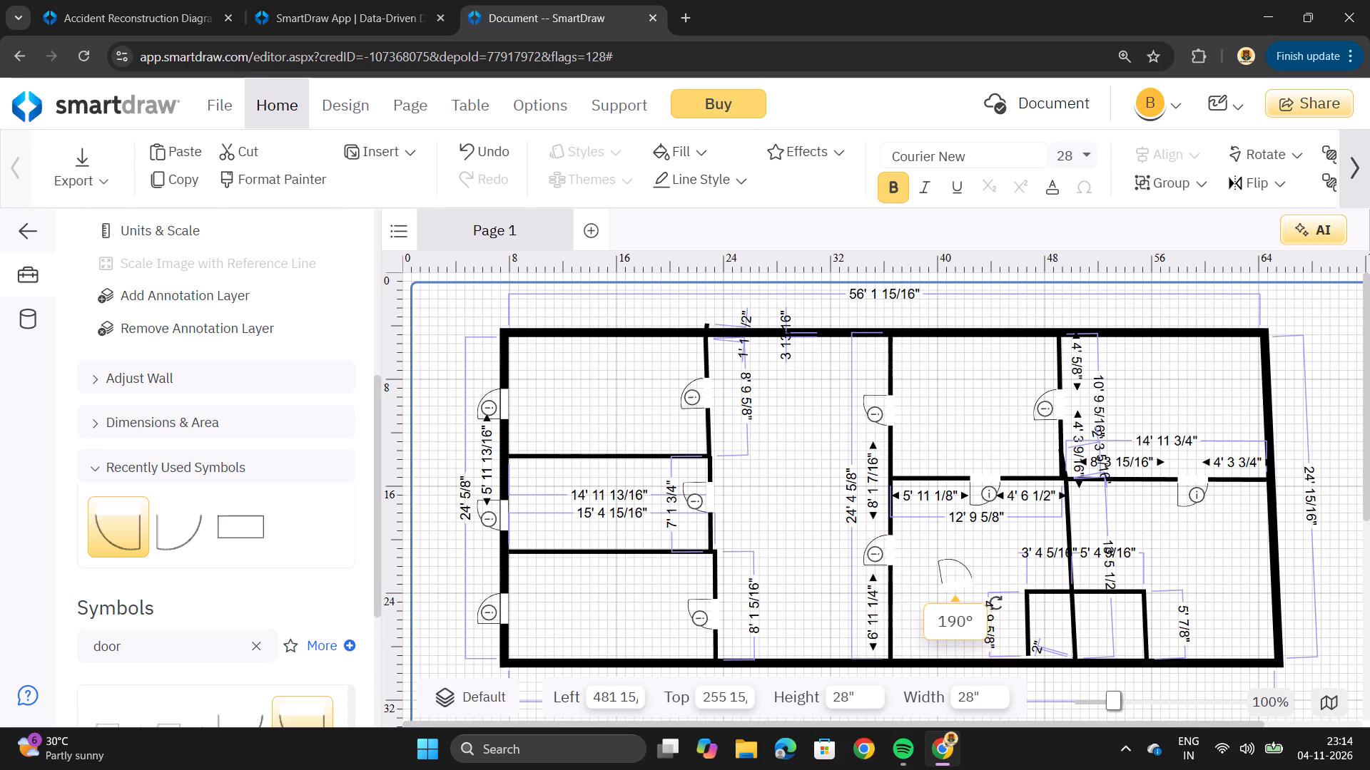
drag(996, 603, 995, 606)
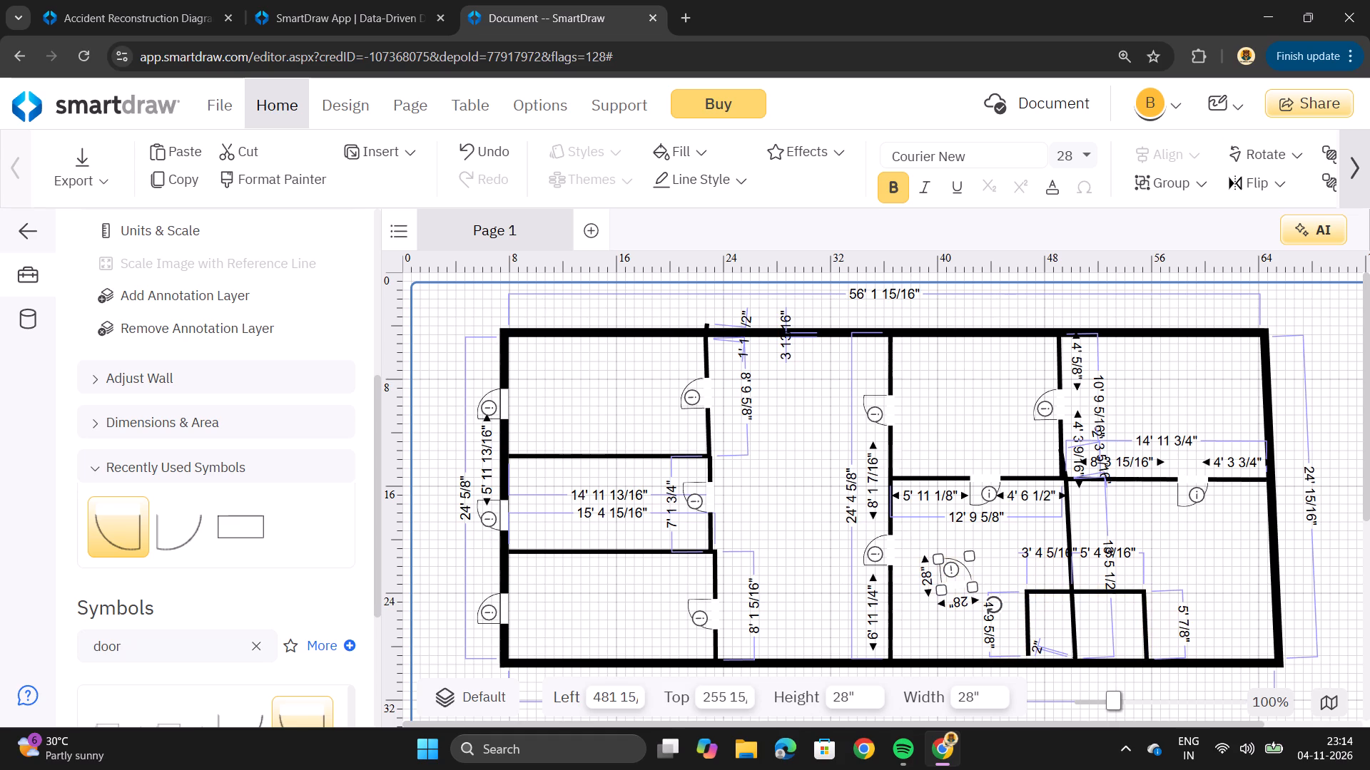
drag(963, 572, 1050, 582)
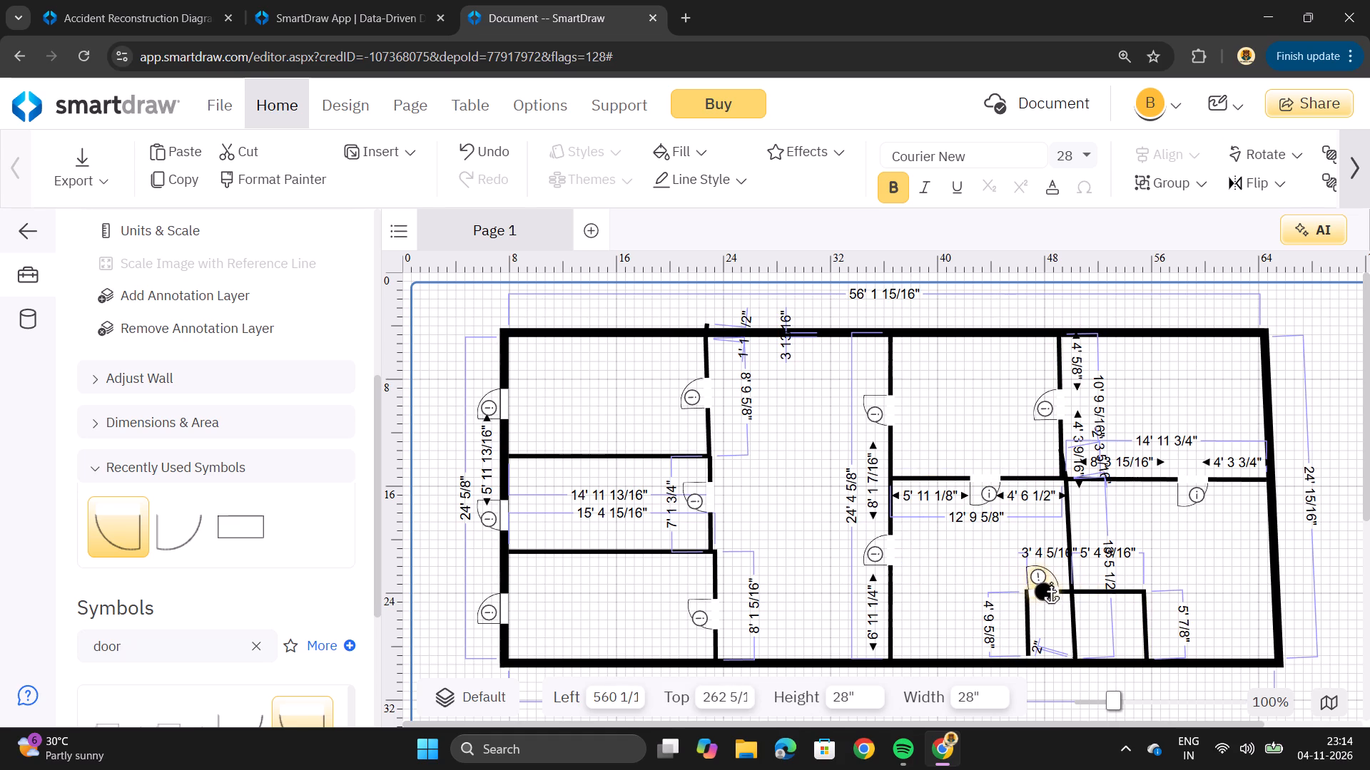
drag(1050, 582, 1048, 579)
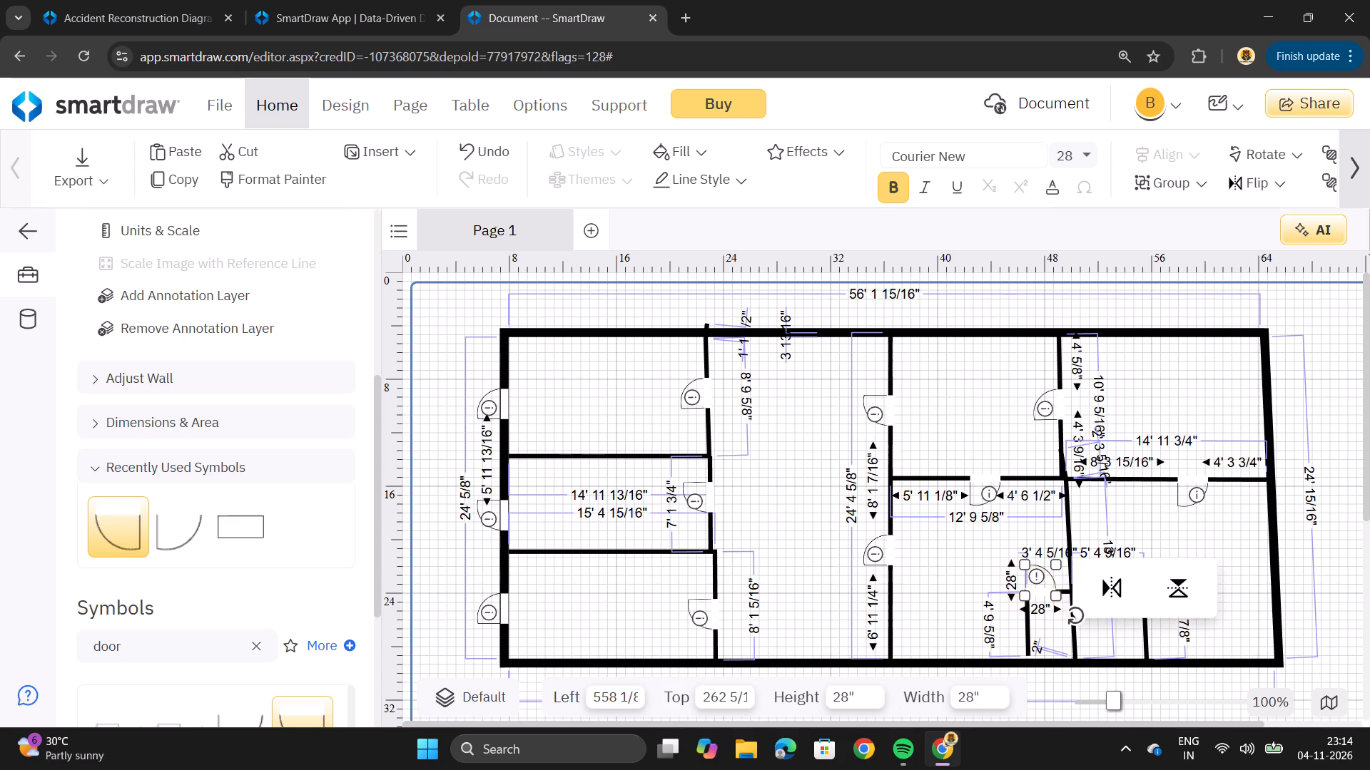
click(949, 552)
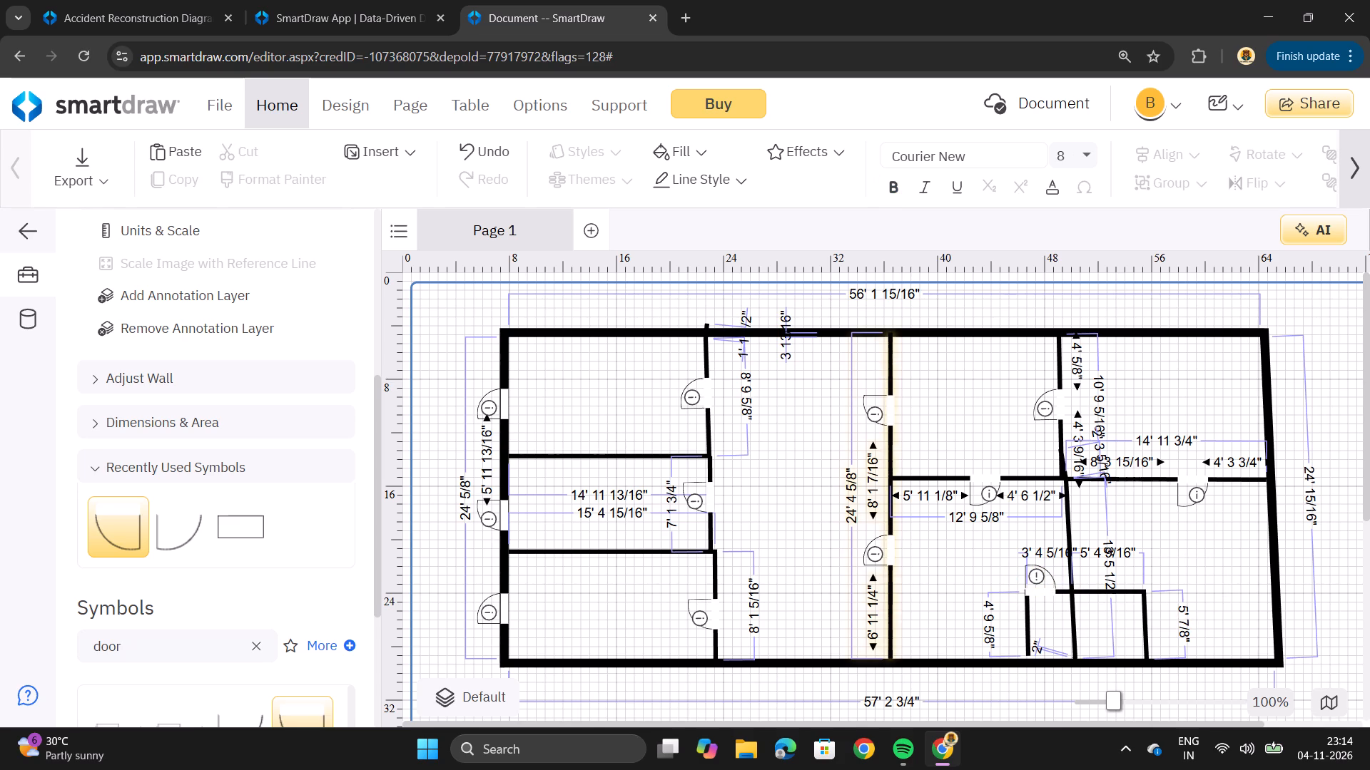
Add a Door (28"), rotated about a half turn, to the right part of the small bottom enclosure's top wall.
drag(173, 533, 1202, 553)
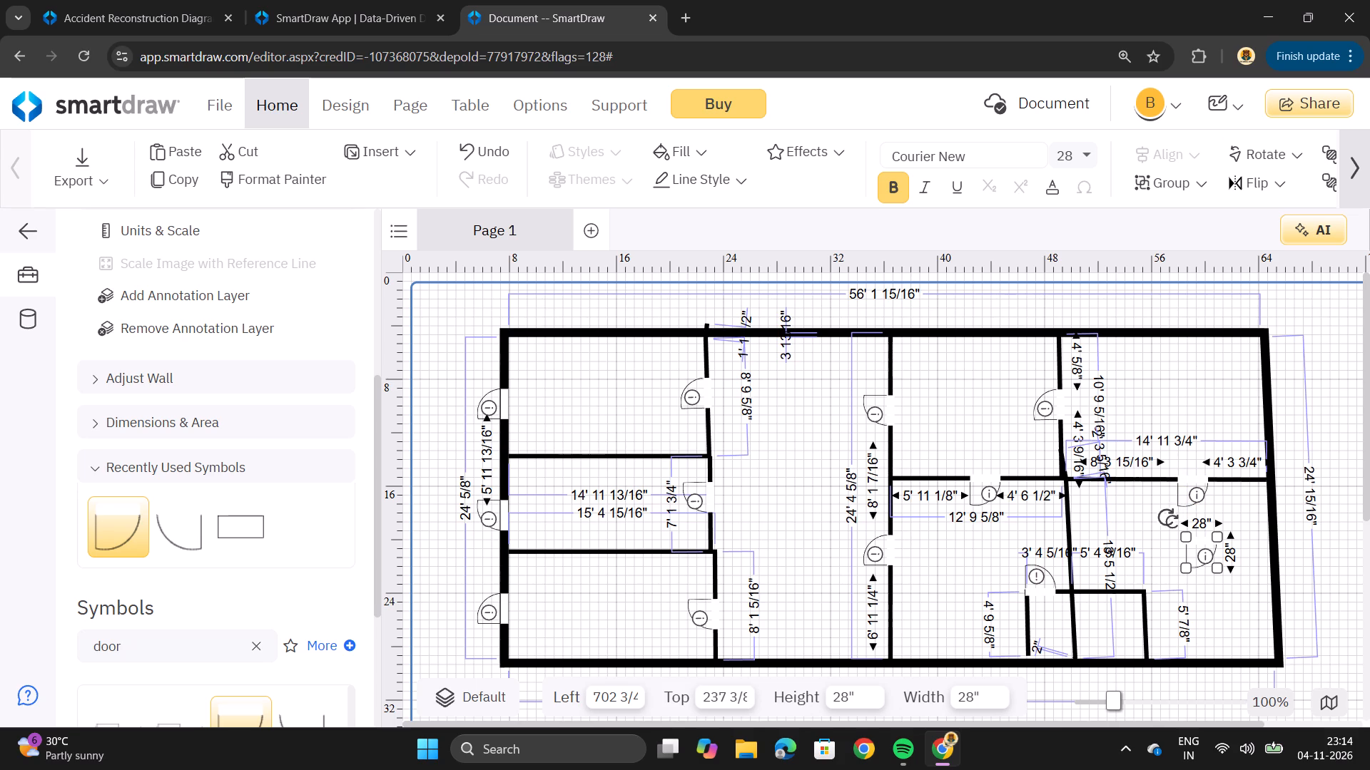
drag(1172, 522, 1243, 571)
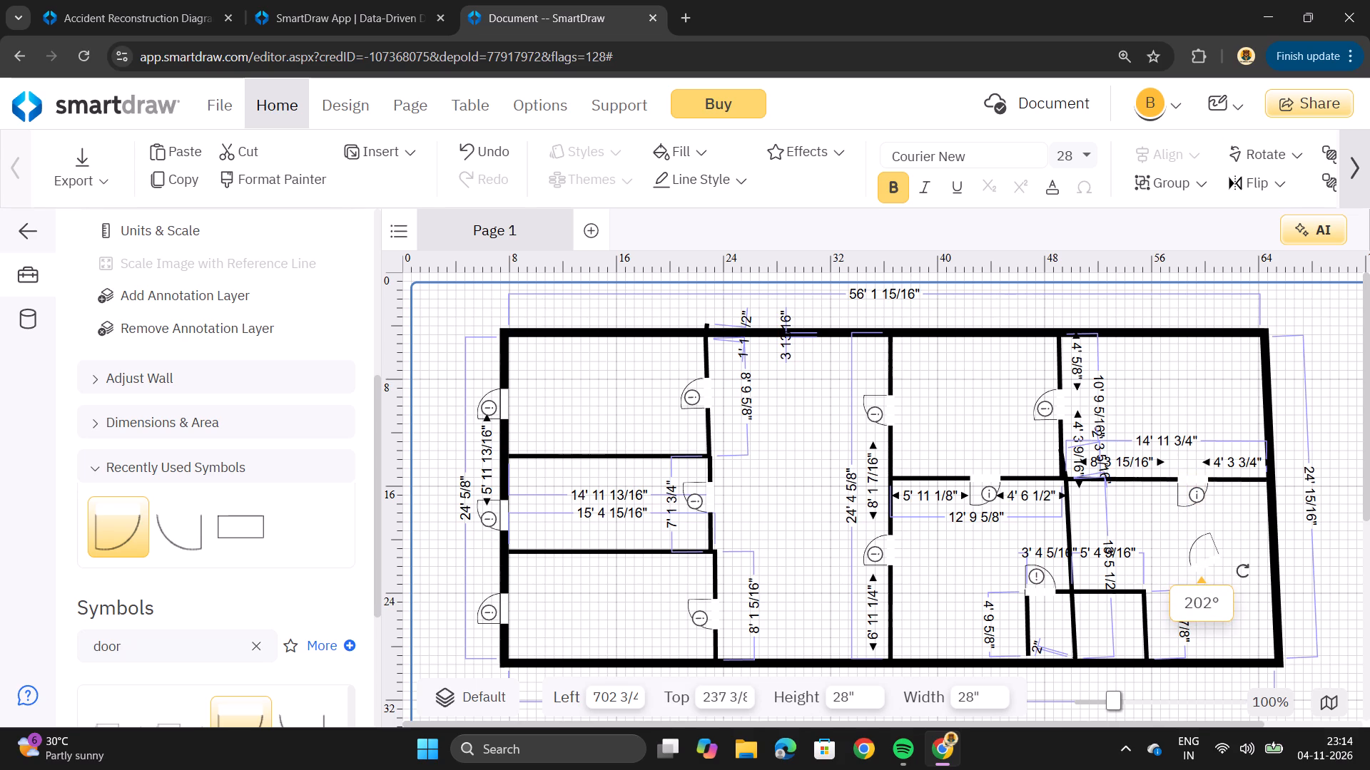
drag(1243, 571, 1243, 573)
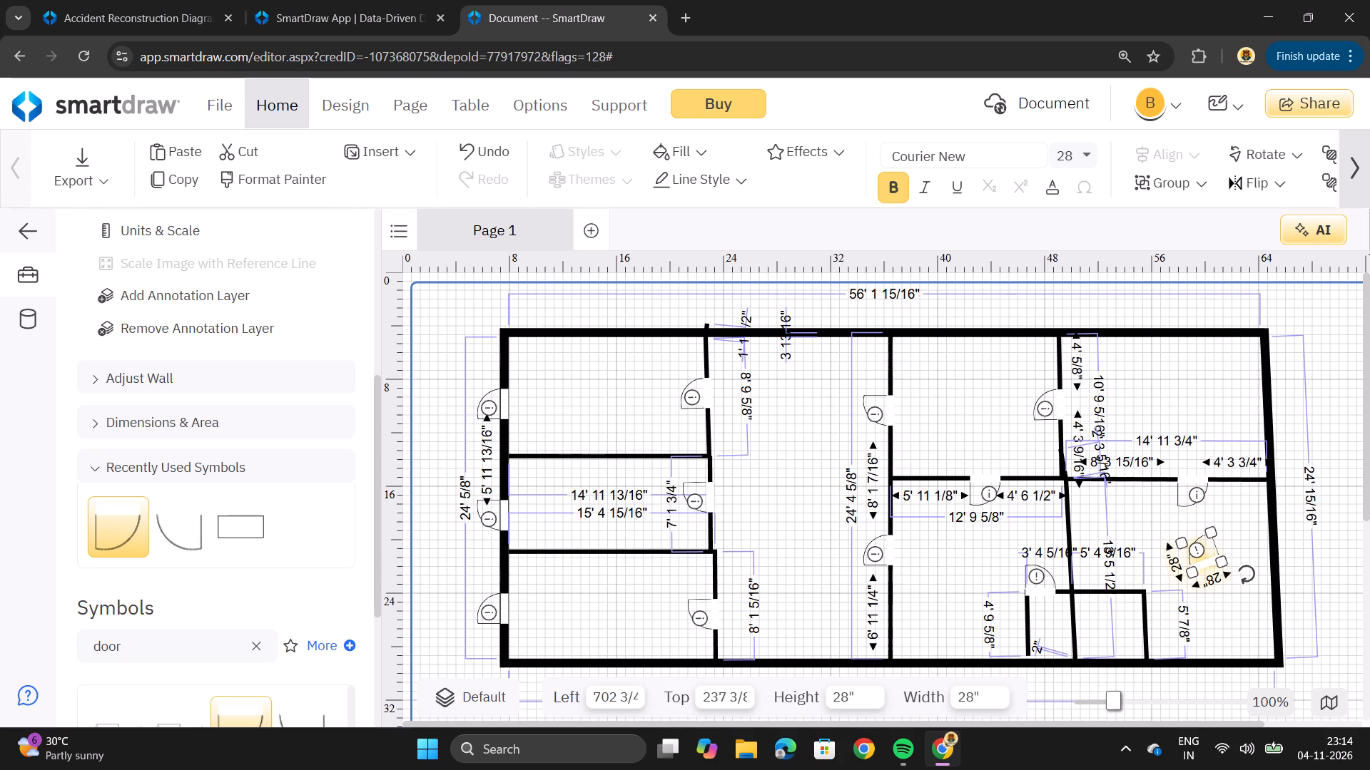
drag(1209, 558, 1124, 582)
click(1205, 524)
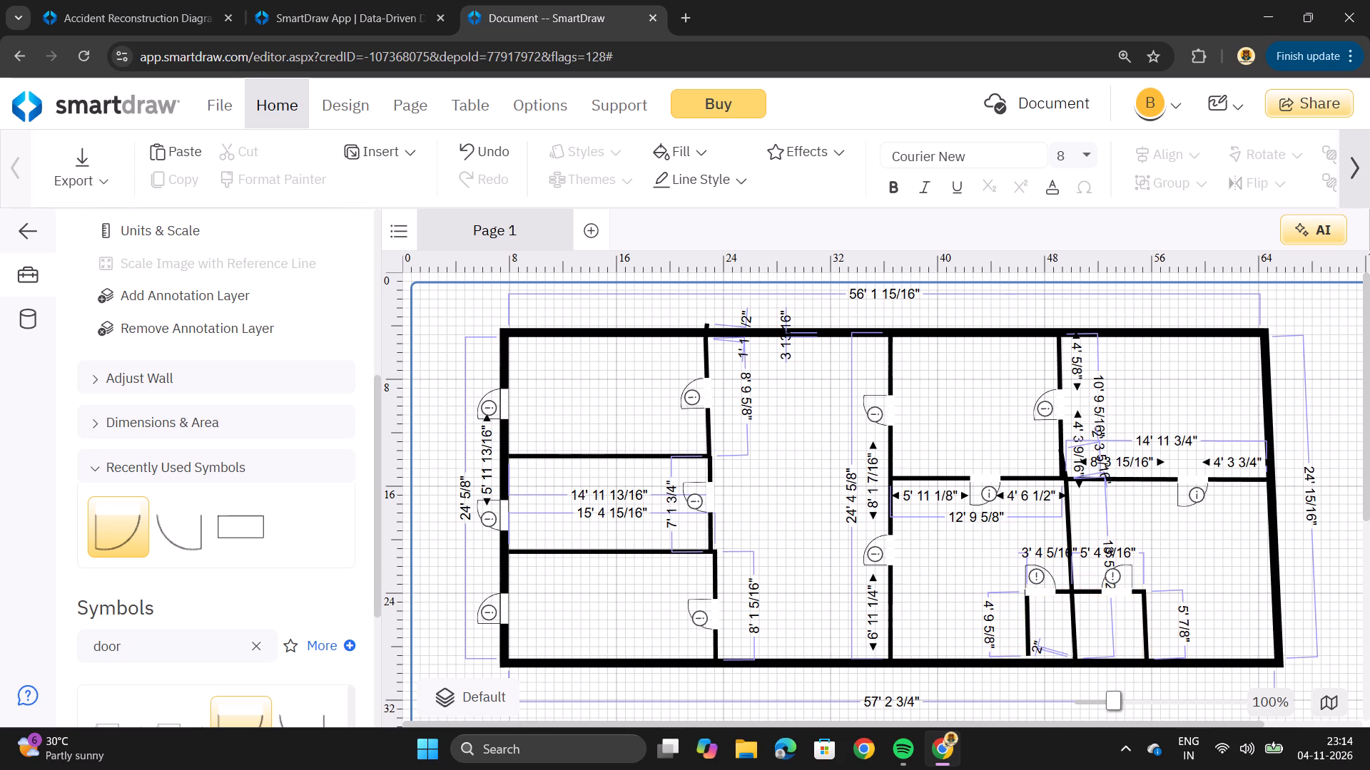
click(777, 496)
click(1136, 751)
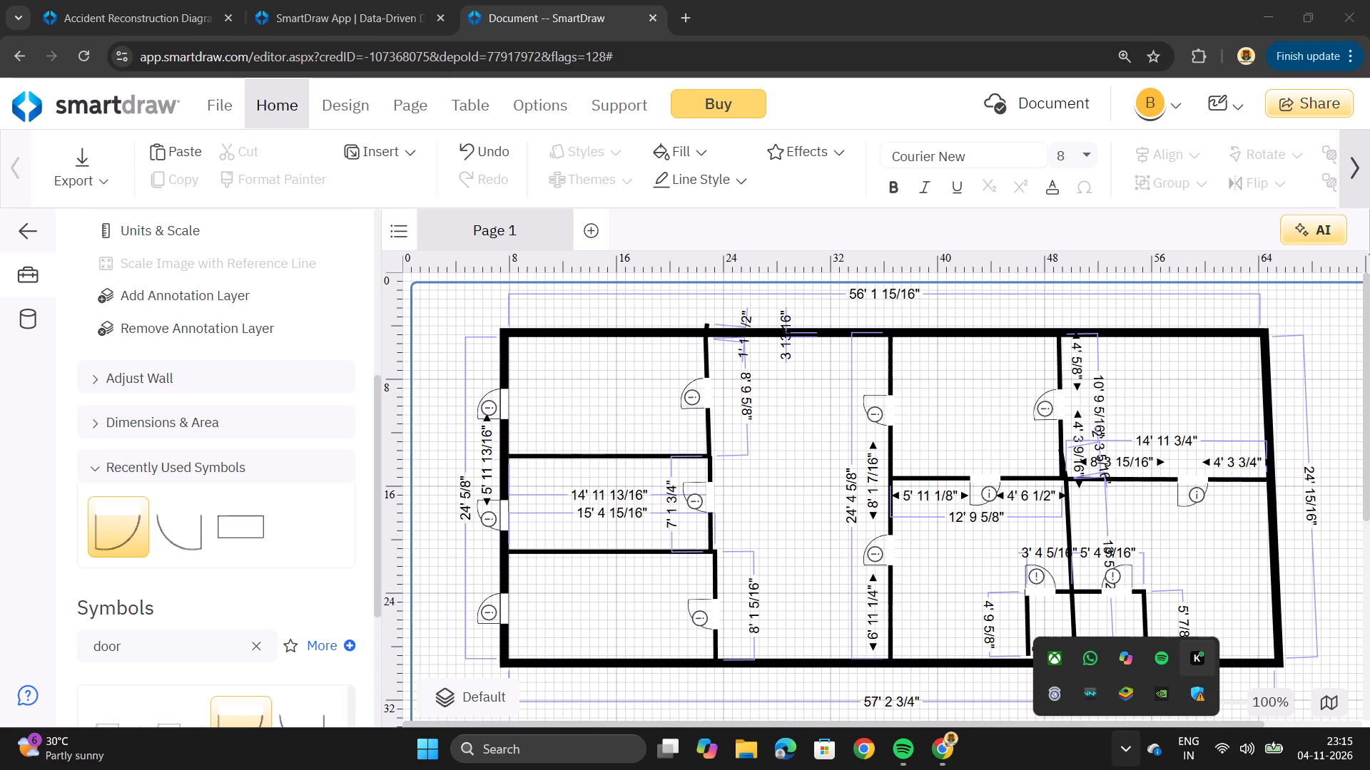